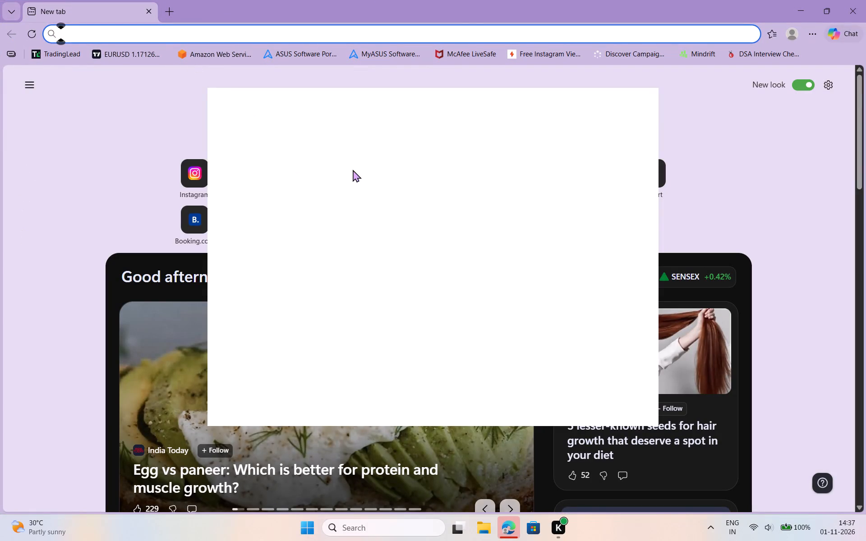
Search the web for trading casa and open the Traders Casa website from the results.
left_click(135, 26)
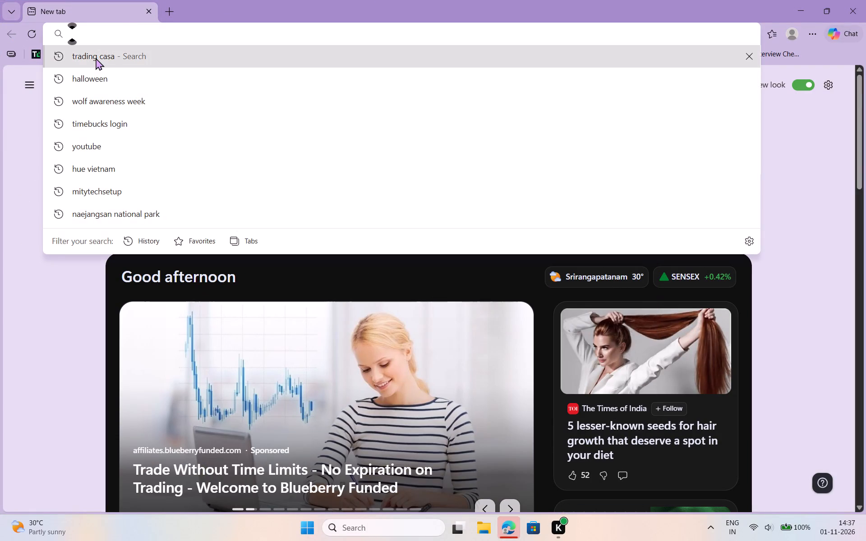
left_click(96, 58)
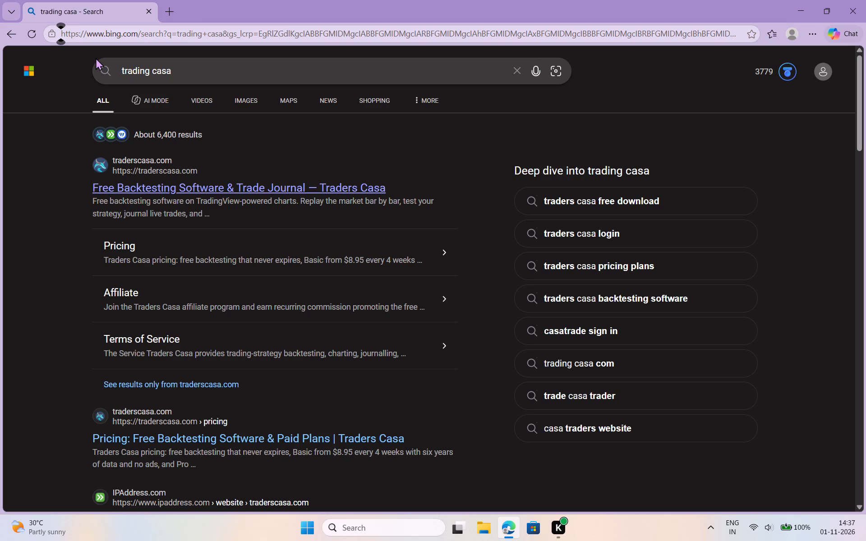
left_click(221, 192)
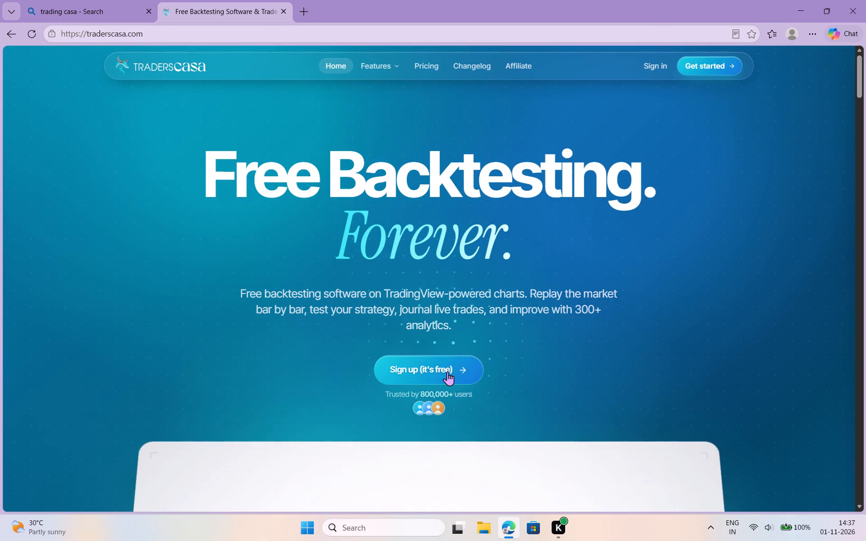
Enter the Traders Casa app and resume the saved EUR/USD backtest session.
left_click(444, 371)
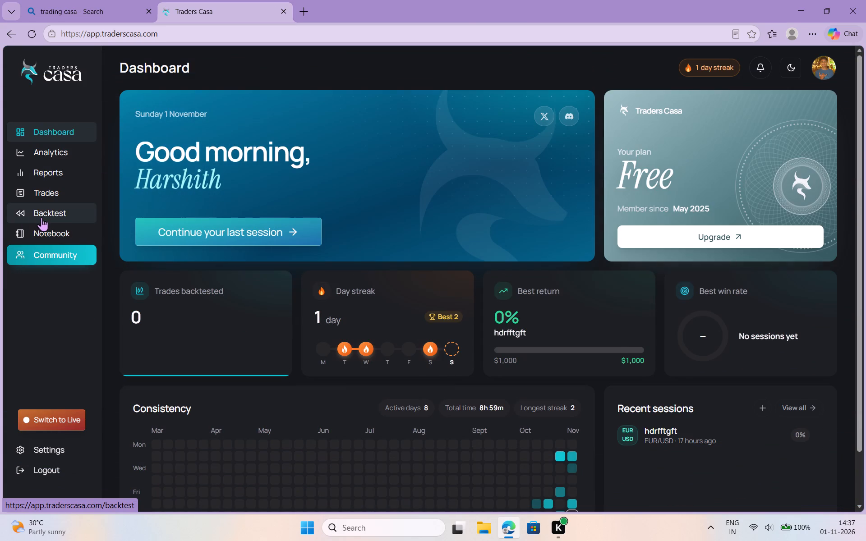
left_click(41, 217)
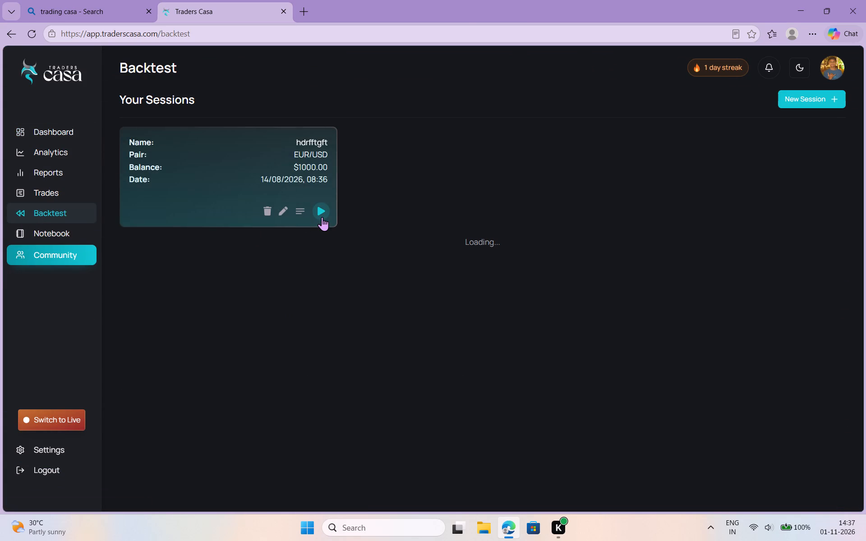
left_click(324, 213)
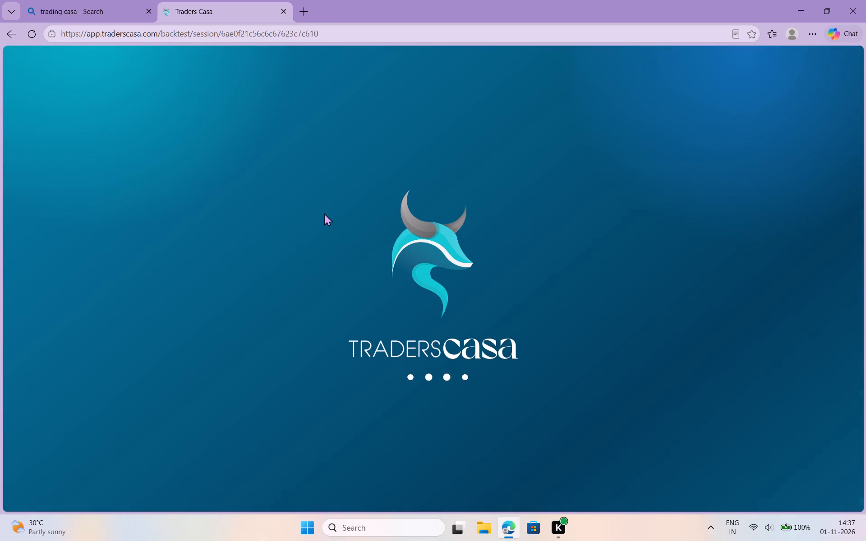
left_click(324, 213)
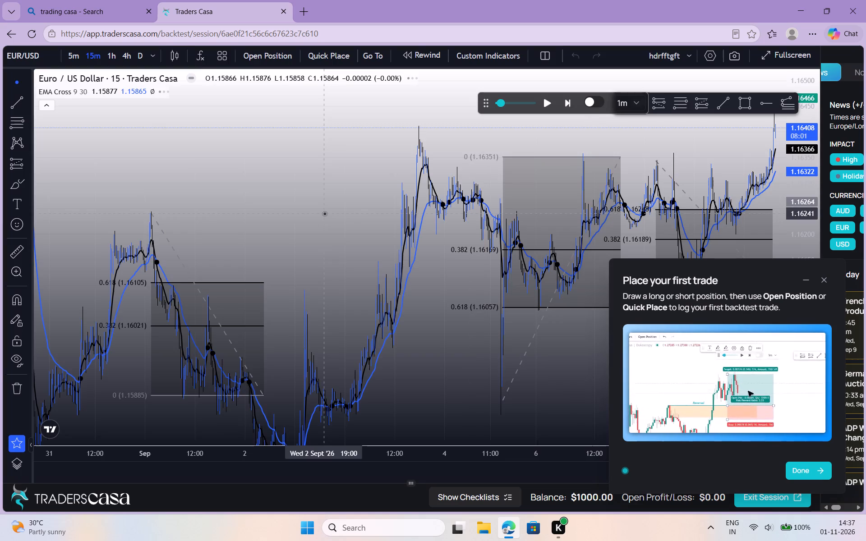
left_click(324, 213)
left_click(324, 213)
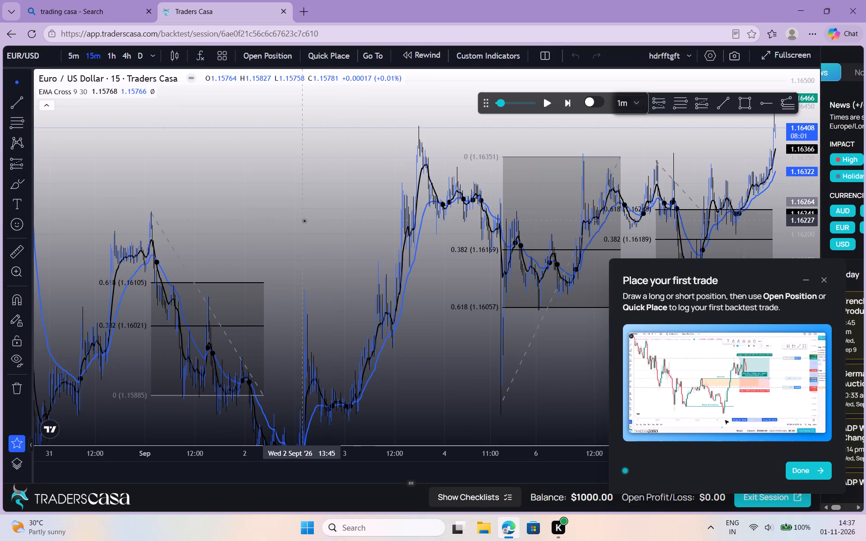
Set the replay's time advanced per step to 10m and start playback from the latest EUR/USD candle.
left_click_drag(304, 220, 47, 247)
left_click_drag(276, 307, 150, 306)
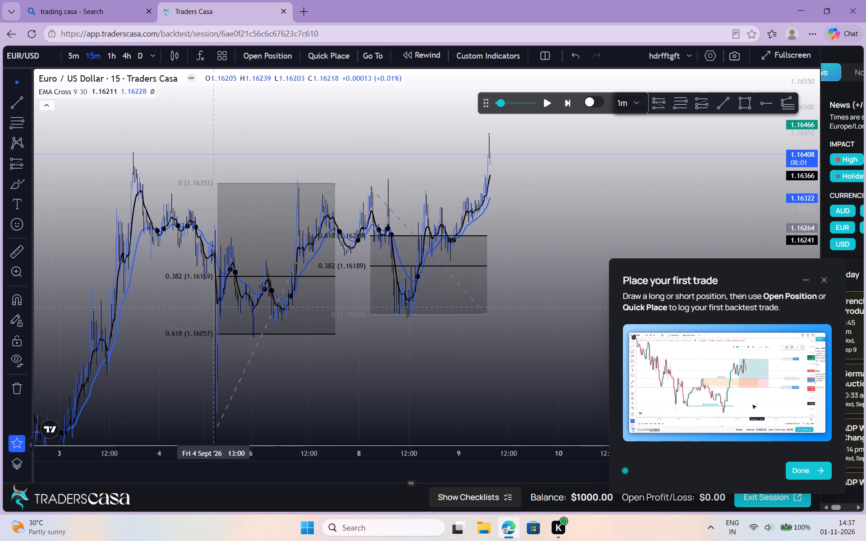
left_click_drag(150, 306, 26, 307)
left_click_drag(381, 221, 367, 331)
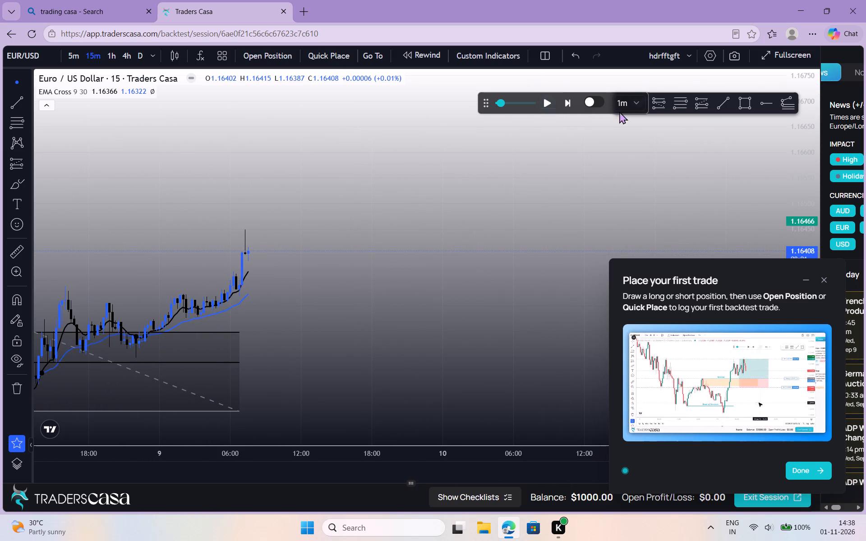
left_click(634, 106)
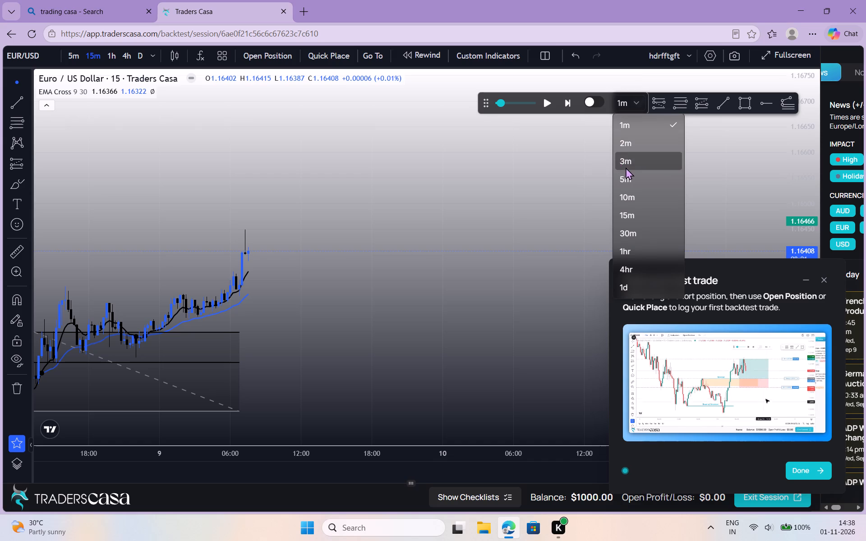
left_click(631, 198)
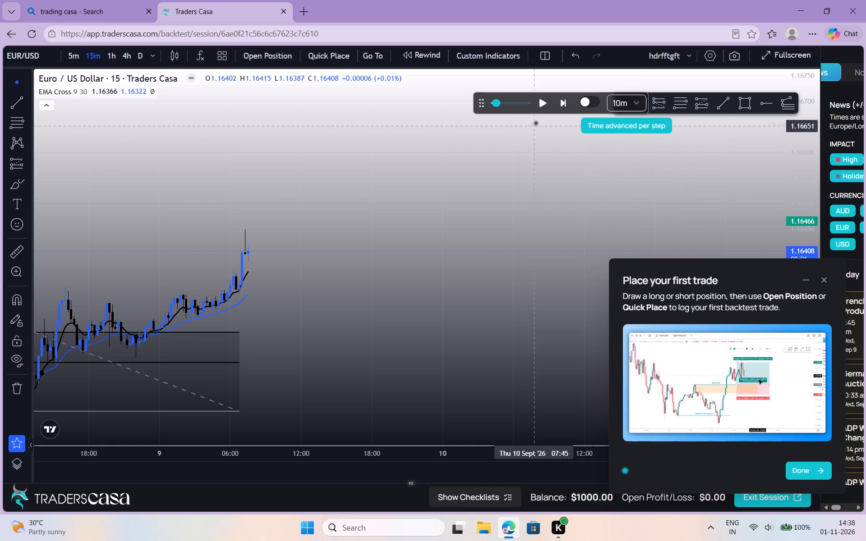
left_click(542, 110)
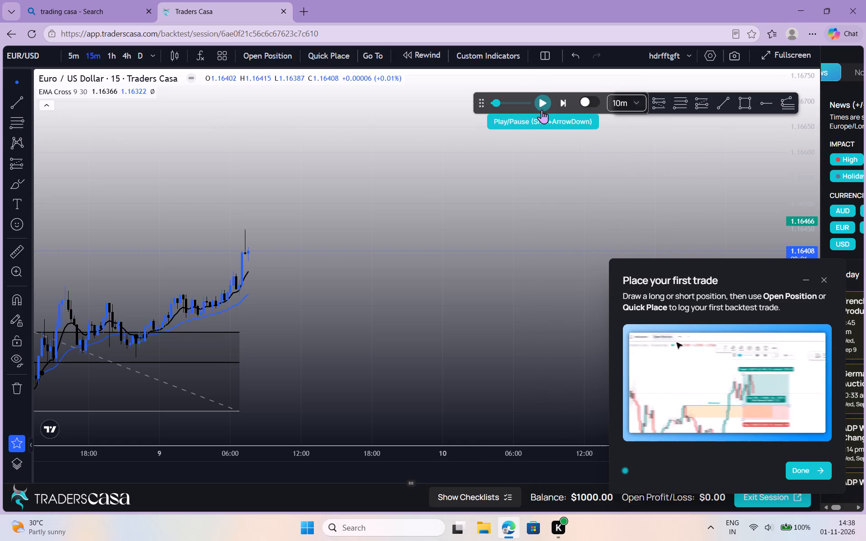
left_click(542, 110)
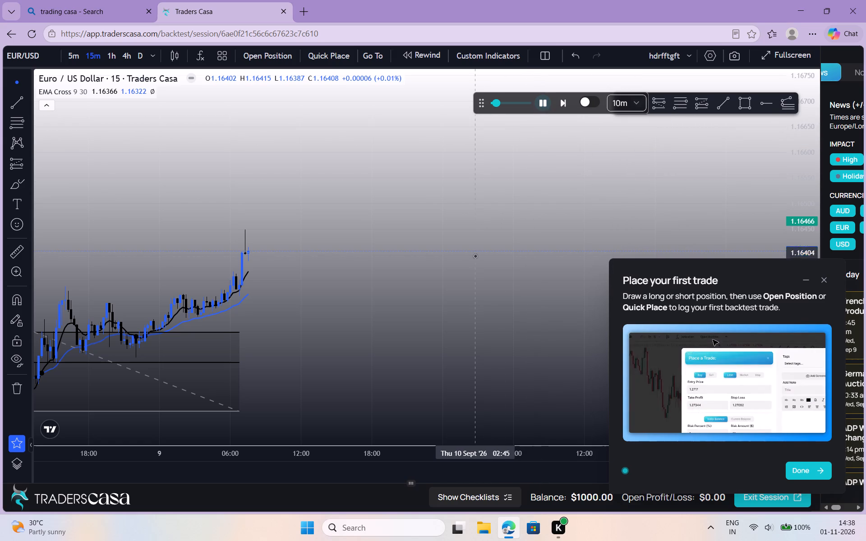
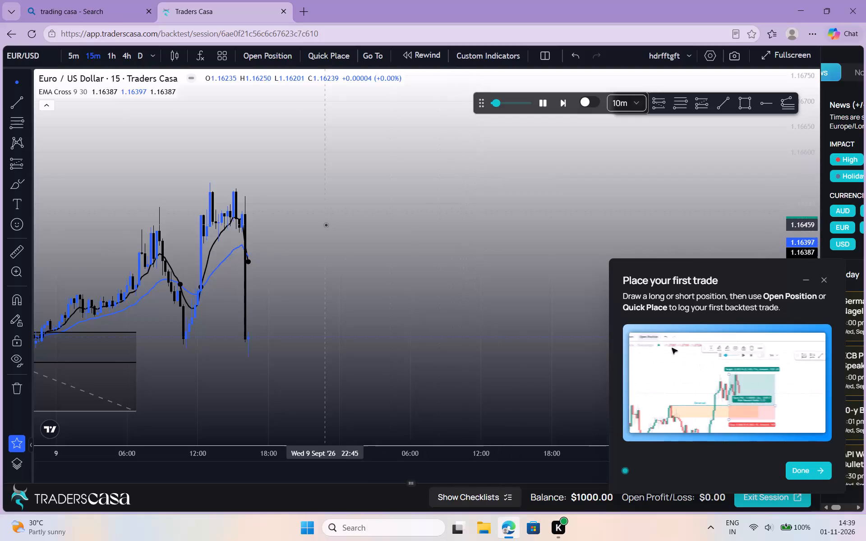
Draw a Fibonacci retracement from the 9 Sept 13:00 swing high at about 1.16547 down to about 1.1620 at 10 Sept 08:45.
left_click_drag(325, 225, 310, 181)
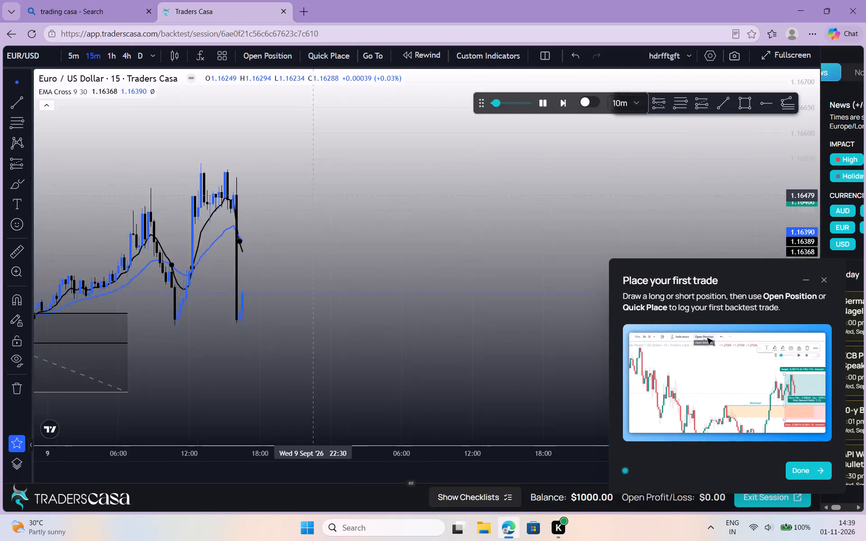
left_click_drag(310, 181, 304, 169)
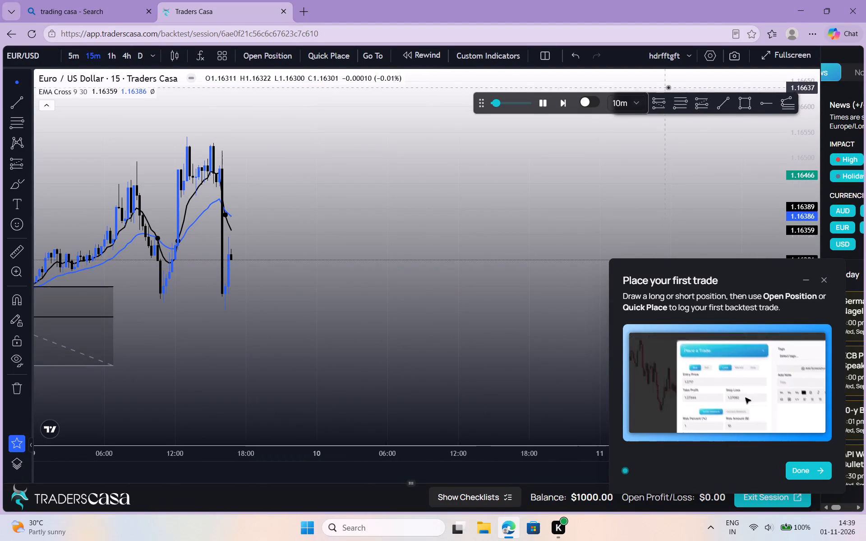
left_click(679, 106)
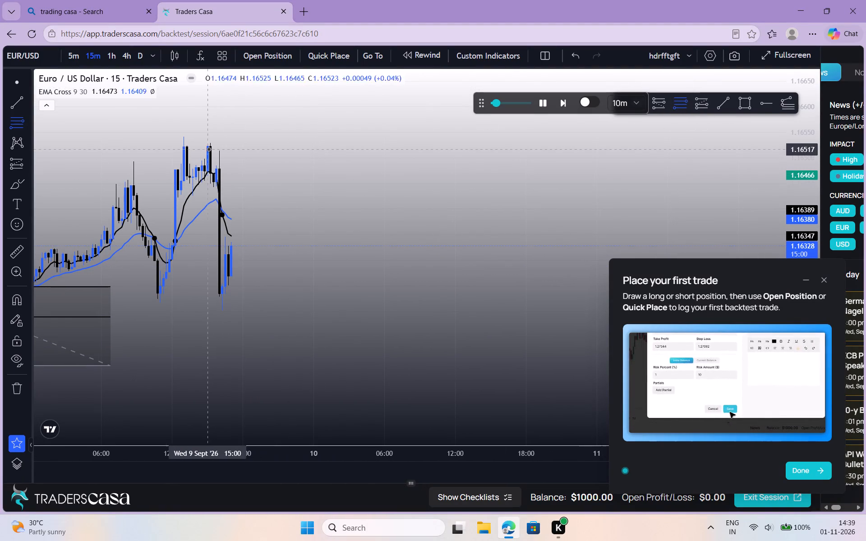
left_click_drag(181, 134, 396, 296)
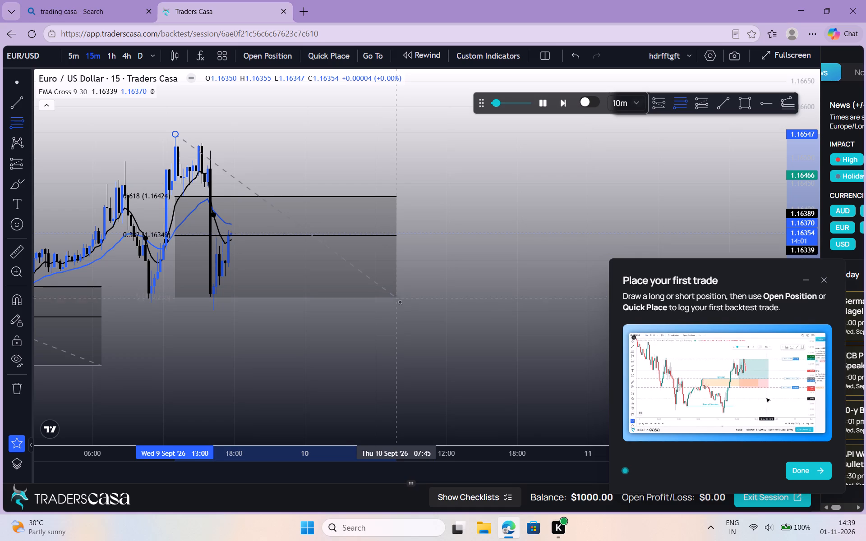
left_click(406, 313)
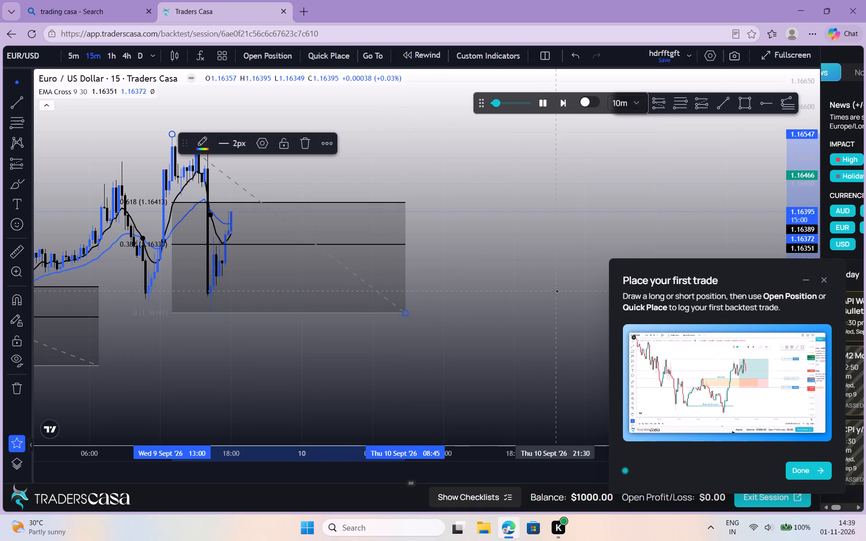
left_click(557, 291)
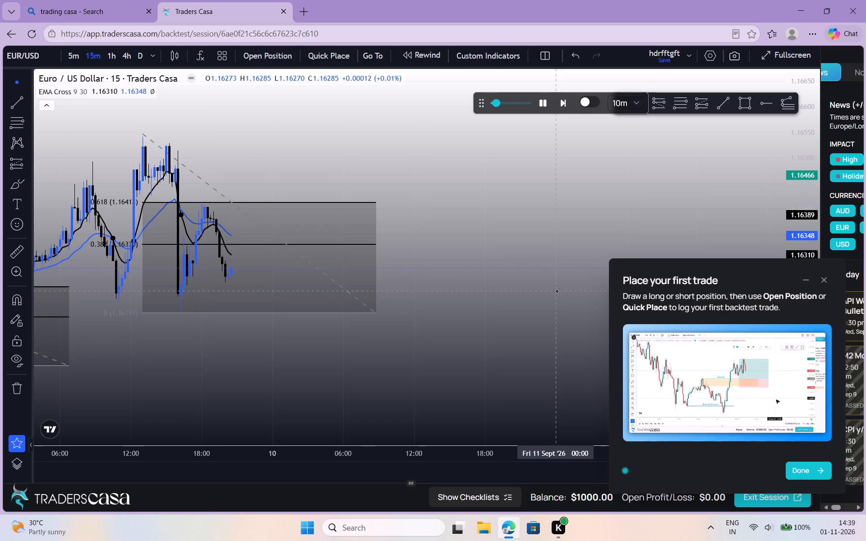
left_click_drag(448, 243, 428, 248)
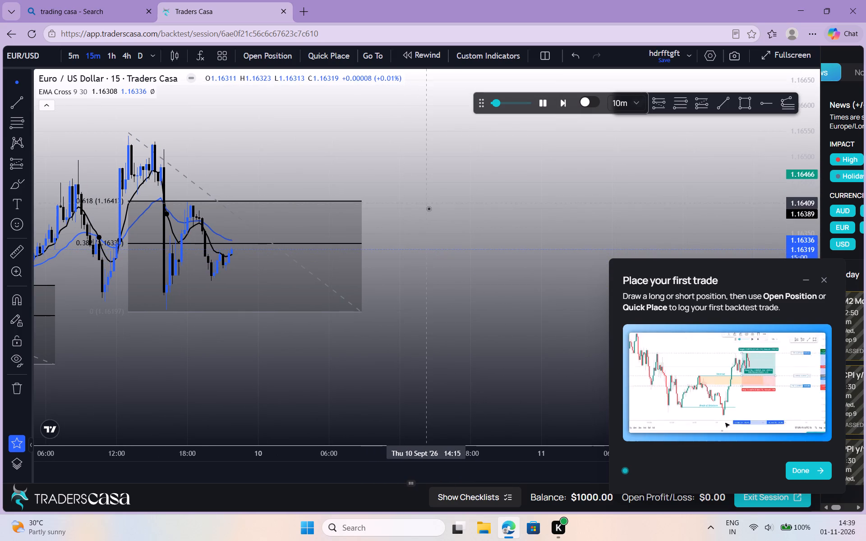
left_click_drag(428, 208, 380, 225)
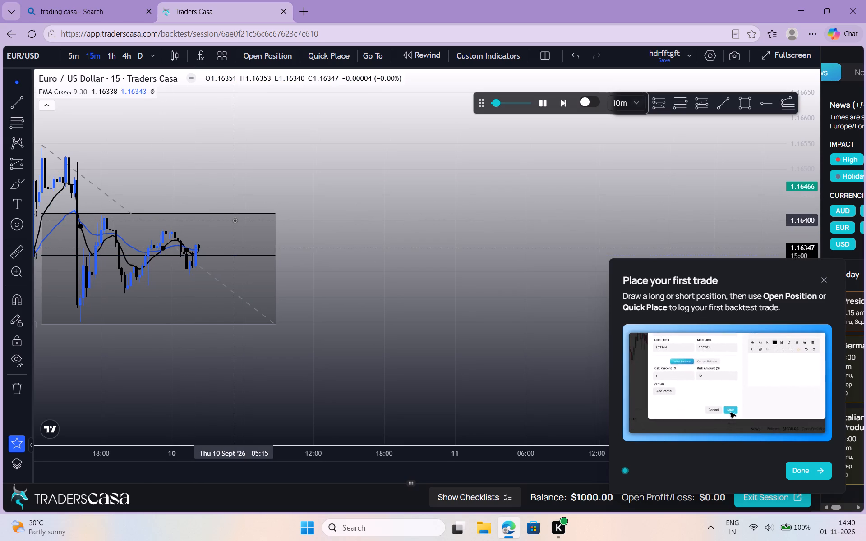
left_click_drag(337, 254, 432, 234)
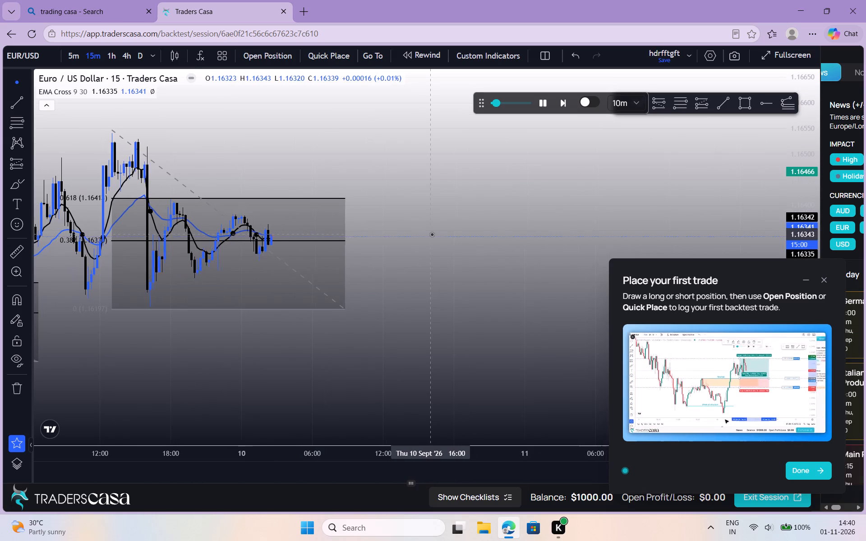
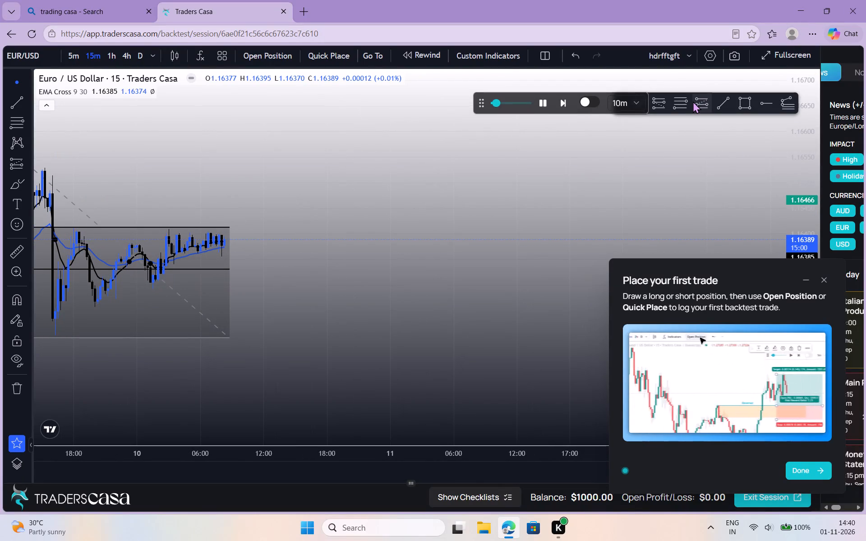
Place a long position at 10 Sept 07:00 with entry about 1.16325, stop about 1.16262 and target raised to about 1.16529.
left_click(700, 111)
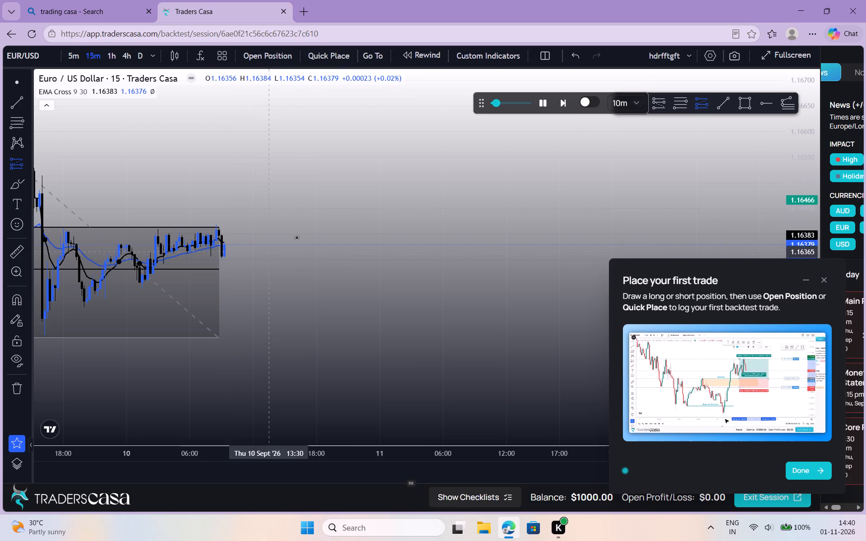
left_click(194, 272)
left_click_drag(193, 242, 217, 168)
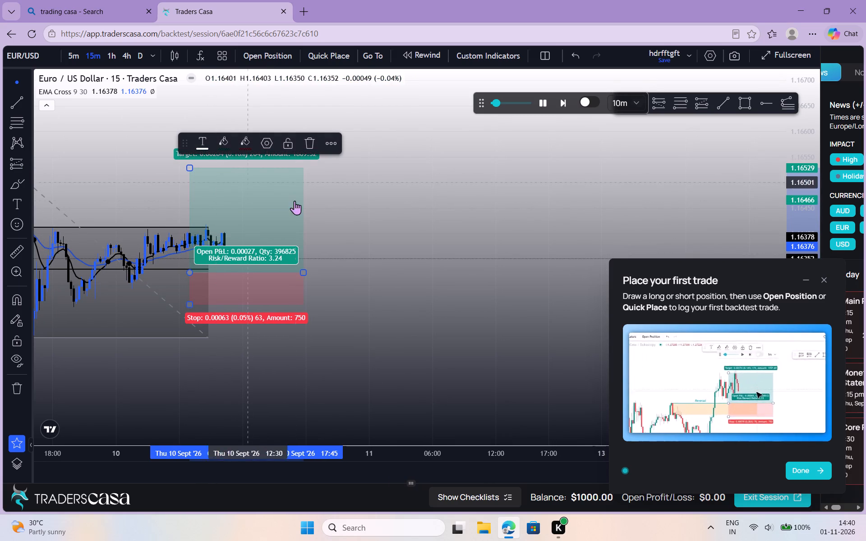
left_click(355, 194)
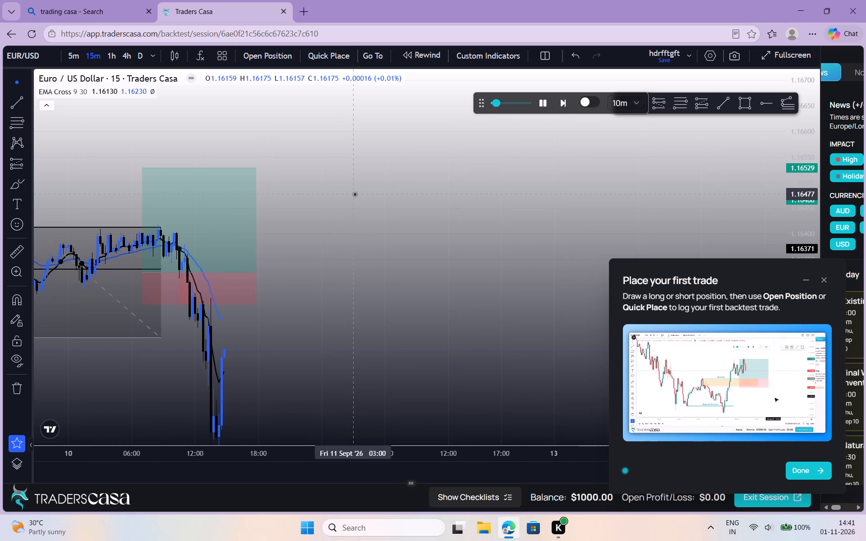
Draw a Fibonacci retracement from the 10 Sept 08:30 swing high at about 1.16428 down to about 1.15926 at 11 Sept 10:30.
left_click_drag(301, 222, 286, 147)
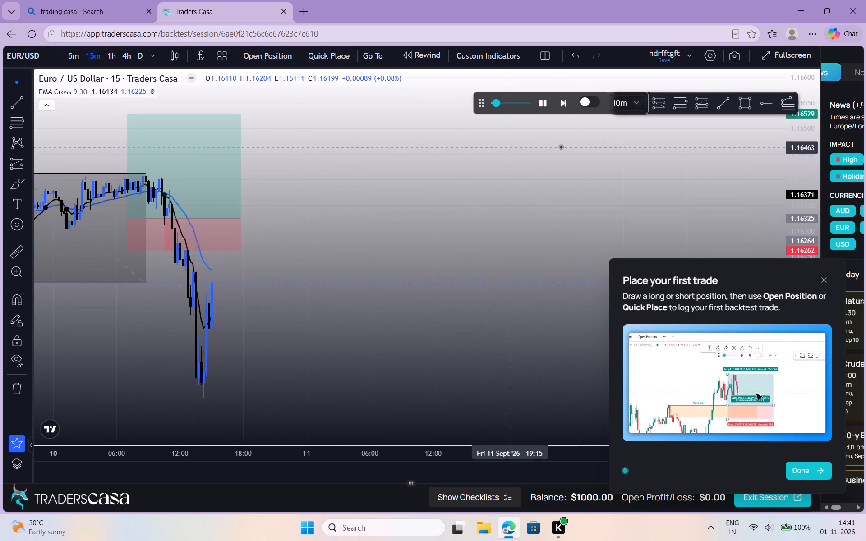
left_click(676, 104)
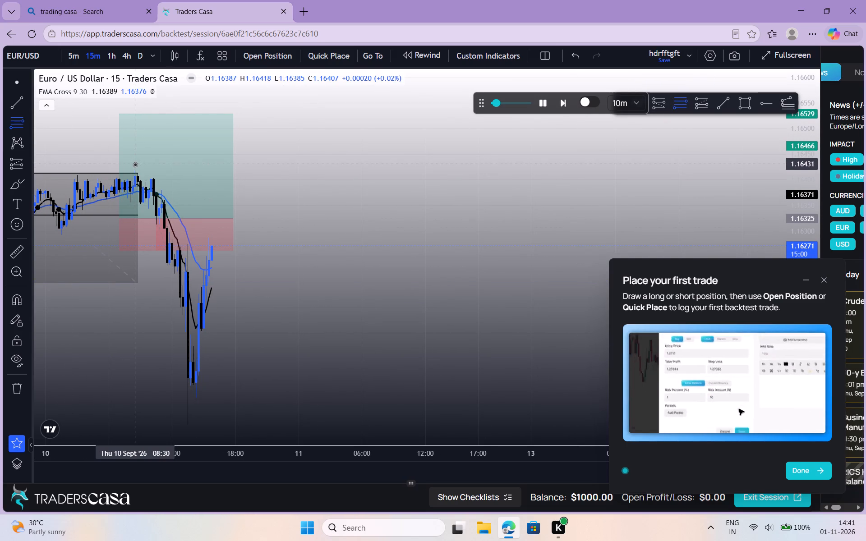
left_click_drag(134, 165, 398, 409)
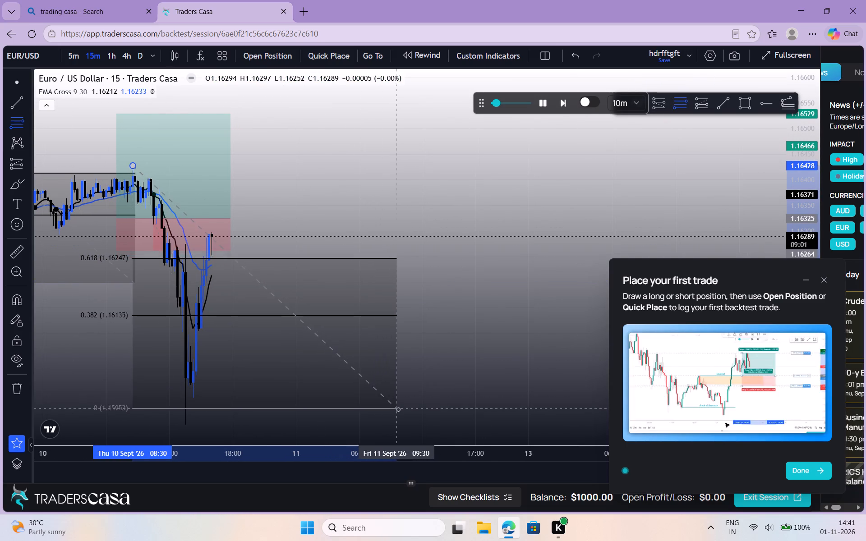
left_click_drag(398, 409, 404, 422)
left_click(404, 422)
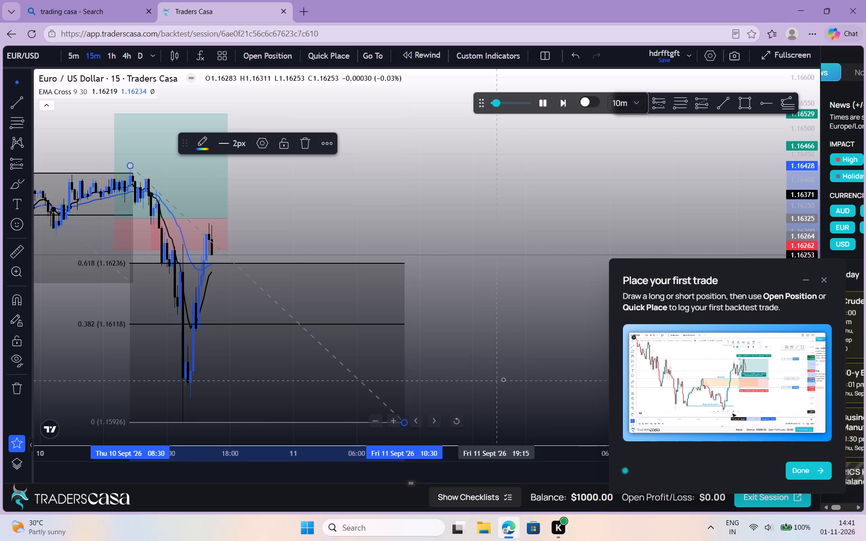
left_click(503, 379)
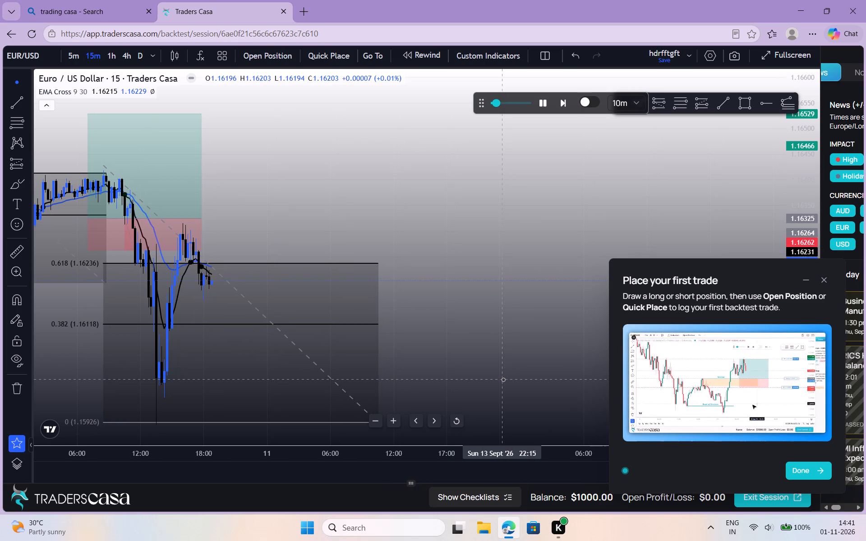
Follow the replayed price action through the evening of 10 Sept against the new retracement's 0.618 and 0.382 levels.
left_click_drag(503, 379, 416, 273)
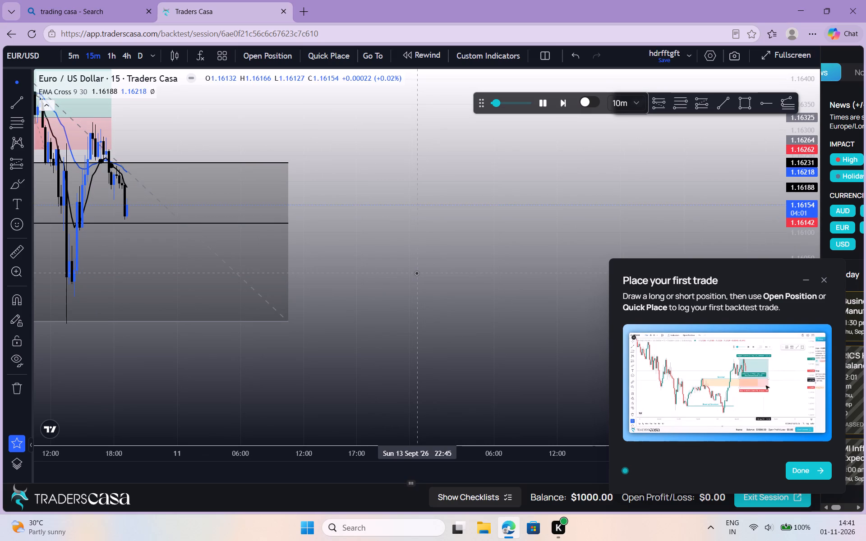
left_click(416, 273)
left_click_drag(416, 273, 566, 371)
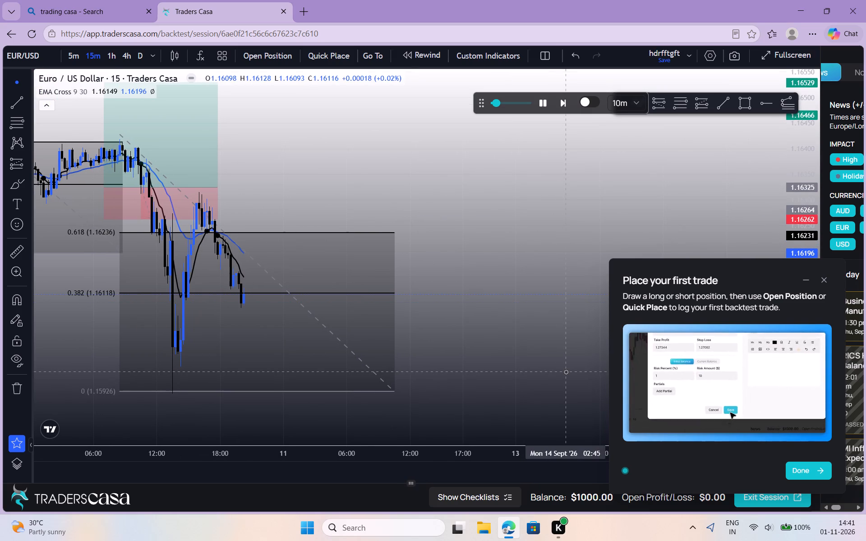
left_click_drag(566, 371, 495, 262)
left_click_drag(495, 262, 612, 348)
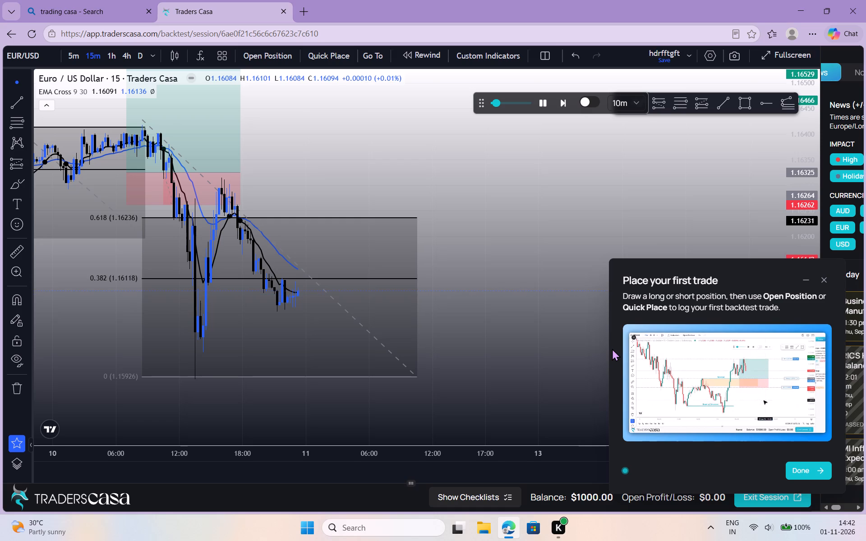
left_click_drag(612, 348, 470, 382)
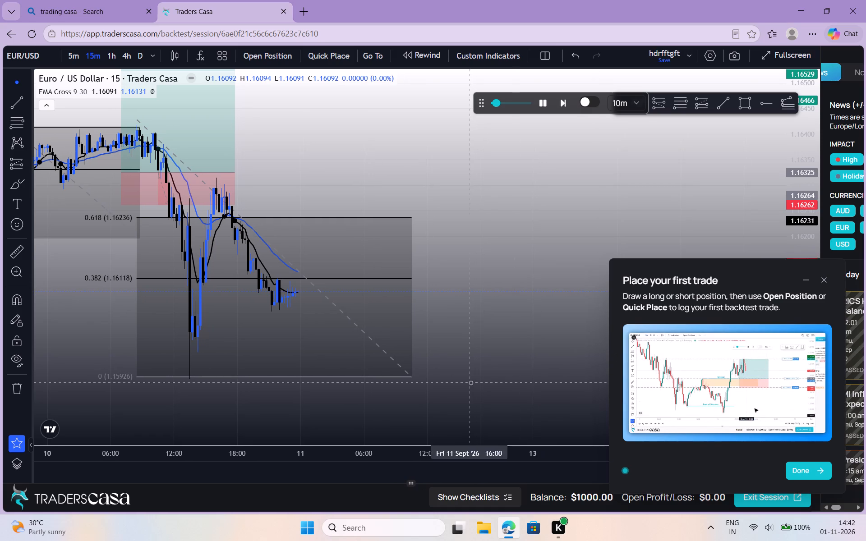
Minimise the "Place your first trade" tutorial card.
left_click_drag(470, 382, 803, 281)
left_click(803, 281)
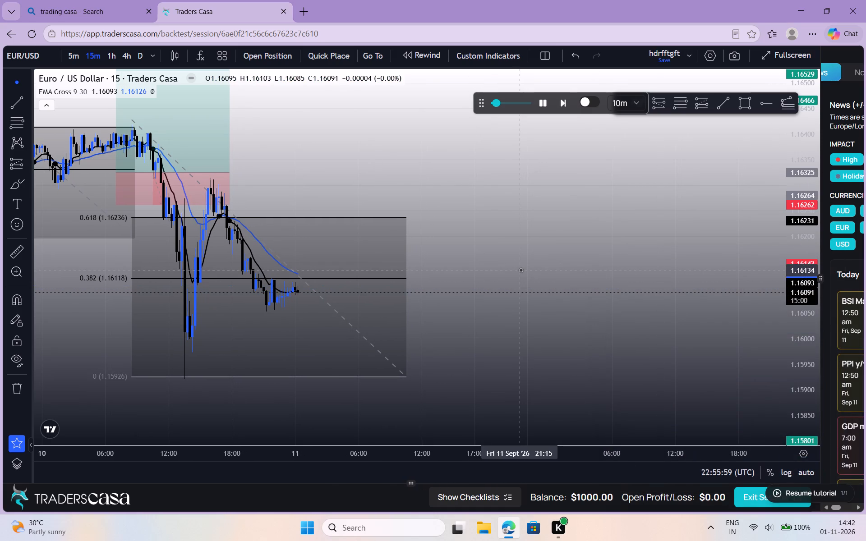
Follow the replay through 11 Sept, examining how price and the EMA cross behave around the latest Fibonacci retracement.
left_click_drag(521, 270, 438, 249)
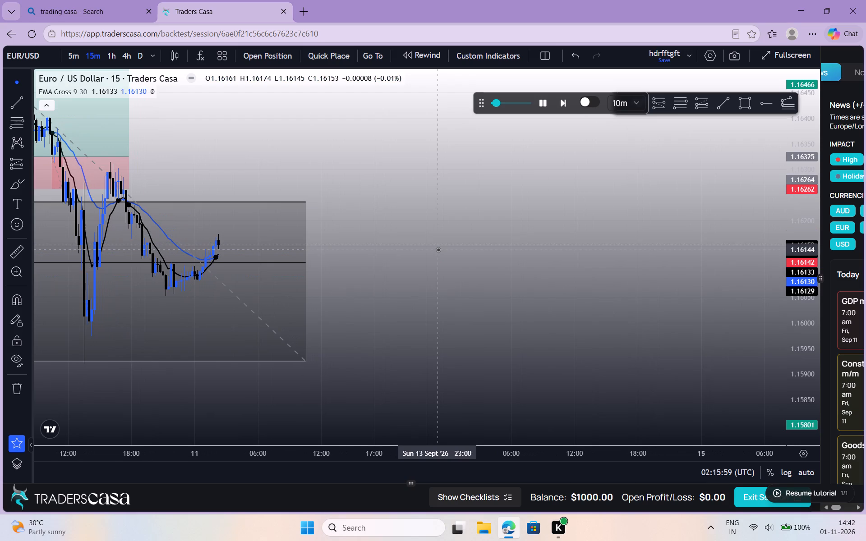
left_click(438, 249)
left_click_drag(438, 249, 529, 312)
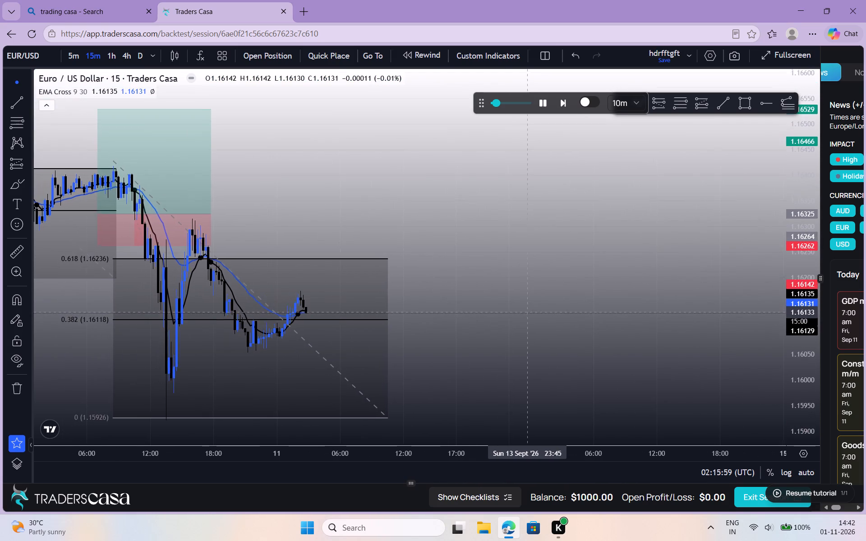
left_click_drag(529, 312, 529, 310)
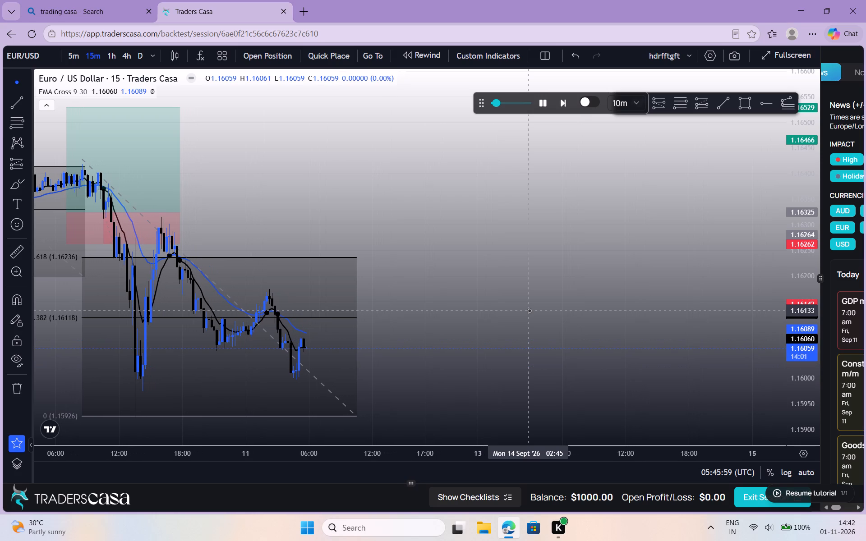
left_click_drag(529, 310, 390, 408)
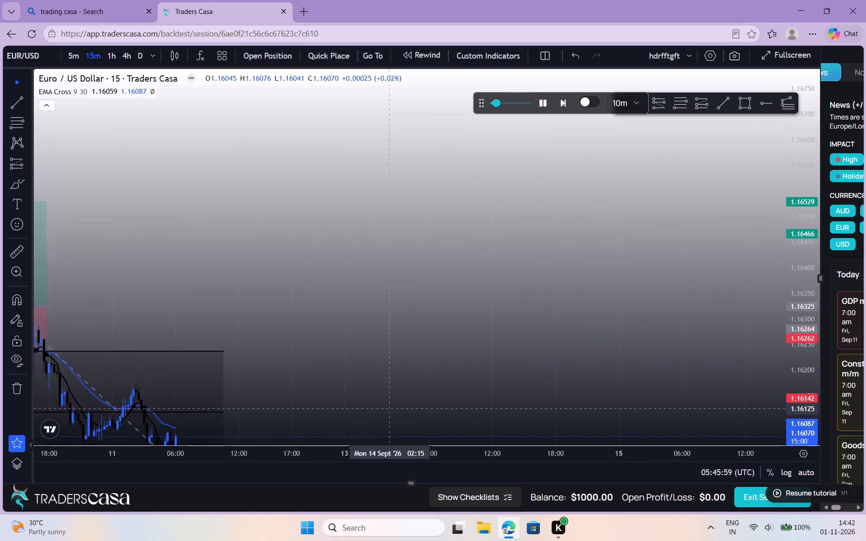
left_click_drag(390, 408, 519, 282)
left_click_drag(519, 282, 570, 274)
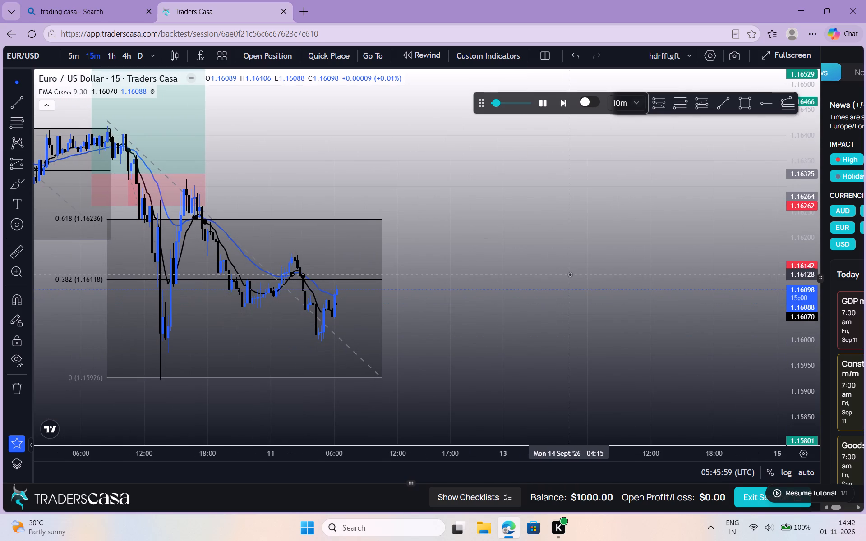
left_click_drag(424, 299, 405, 342)
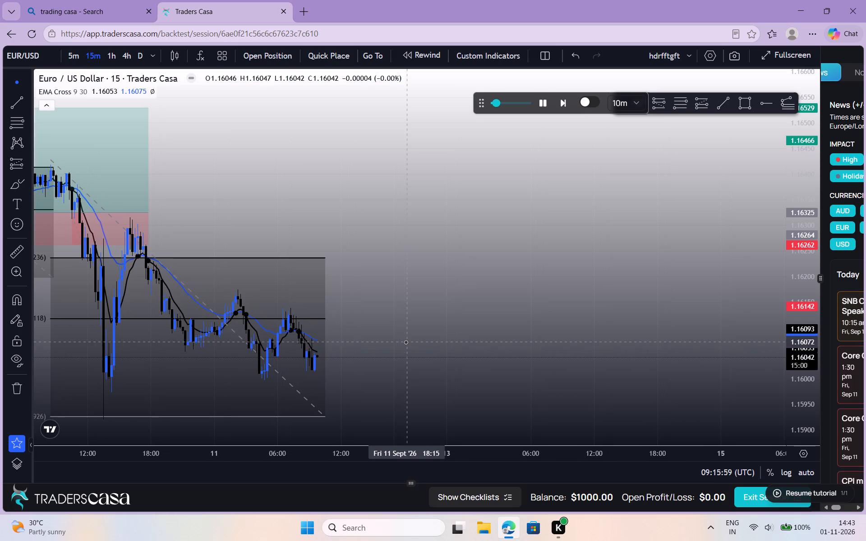
left_click_drag(405, 342, 476, 256)
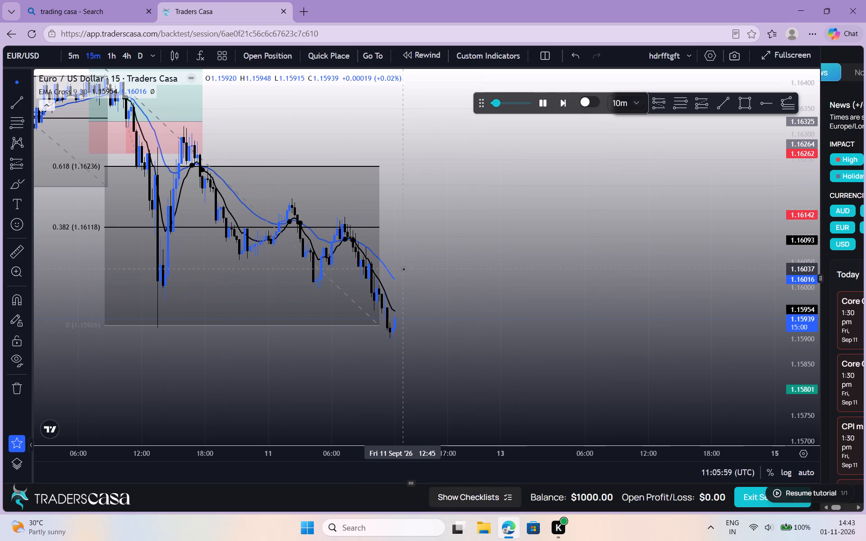
left_click_drag(403, 269, 343, 306)
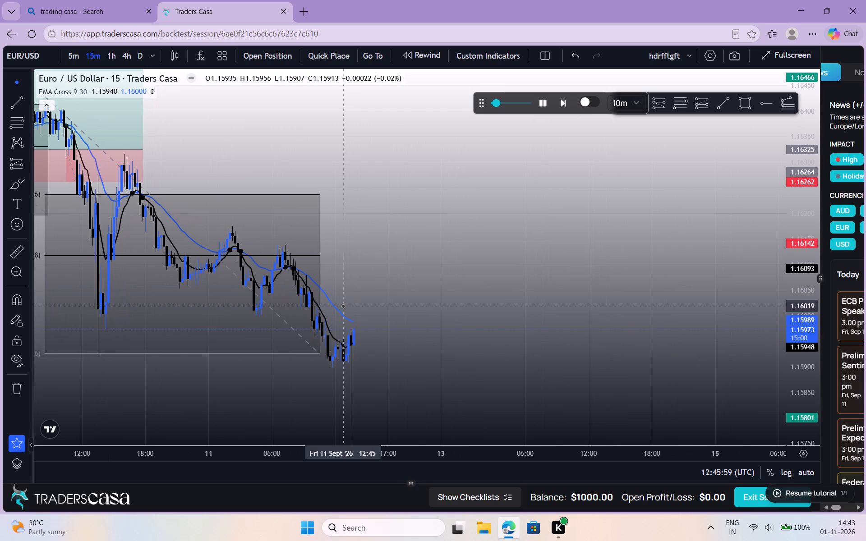
left_click_drag(343, 306, 237, 270)
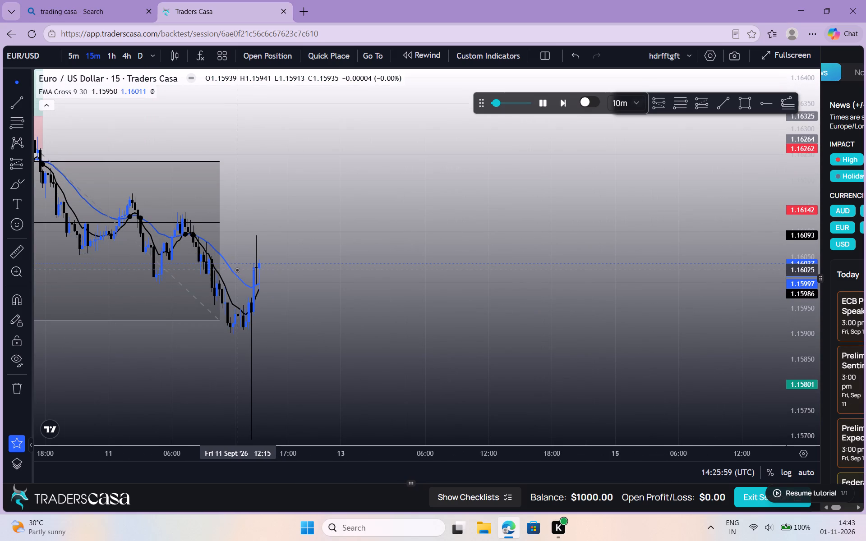
left_click(237, 270)
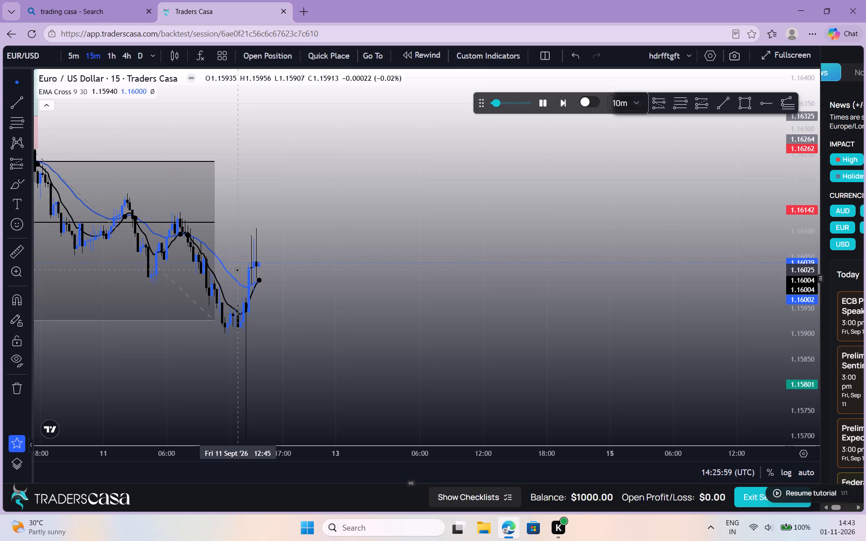
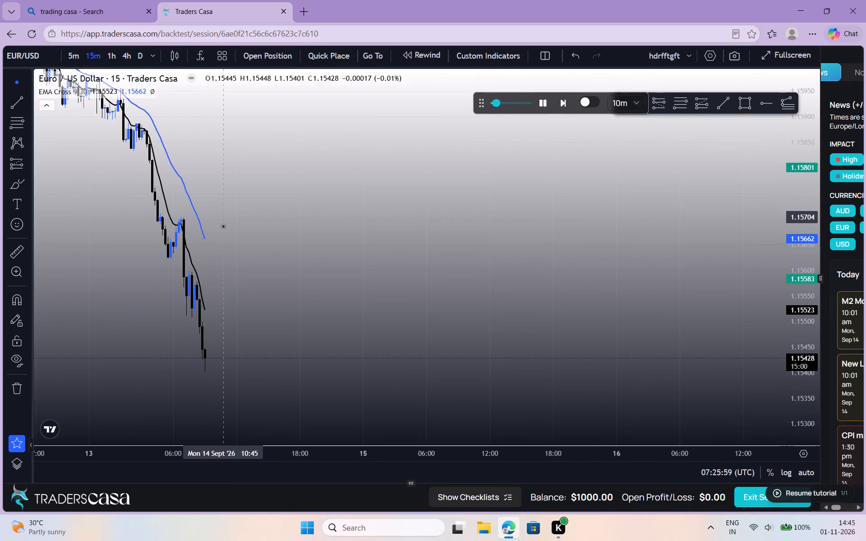
Draw a Fibonacci retracement from the 14 Sept 07:00 swing high at about 1.15704 down to about 1.15347 at 18:30.
left_click_drag(223, 226, 188, 190)
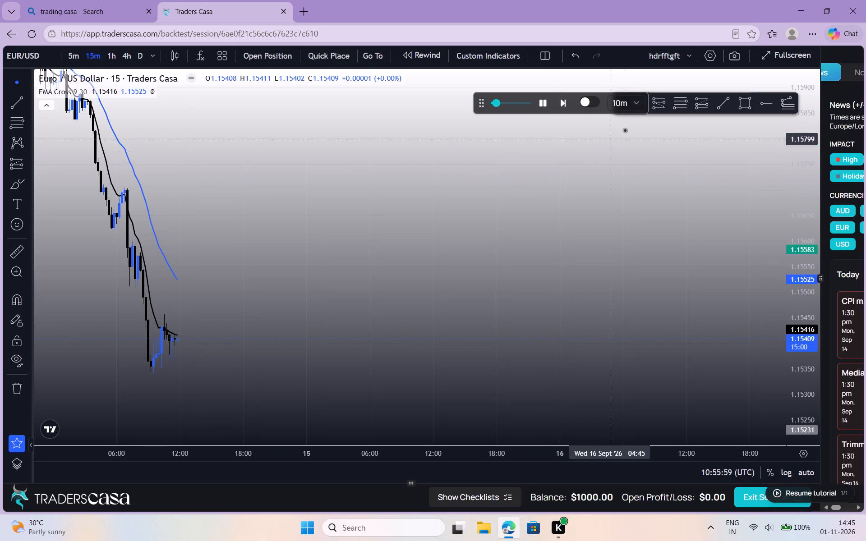
left_click(683, 102)
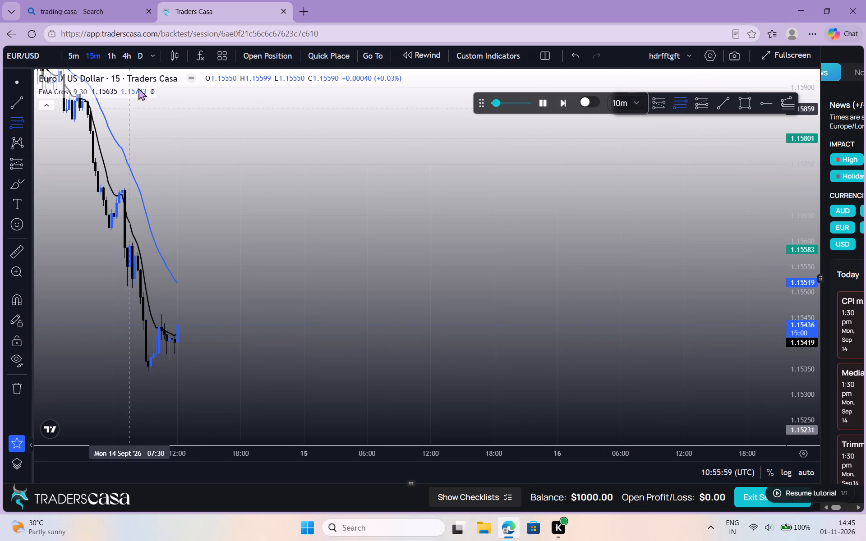
left_click_drag(122, 188, 332, 397)
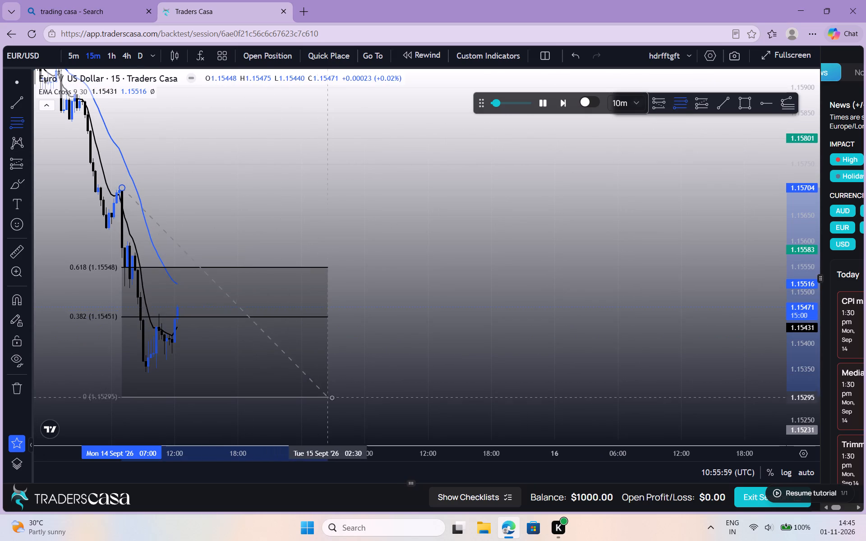
left_click_drag(332, 397, 239, 369)
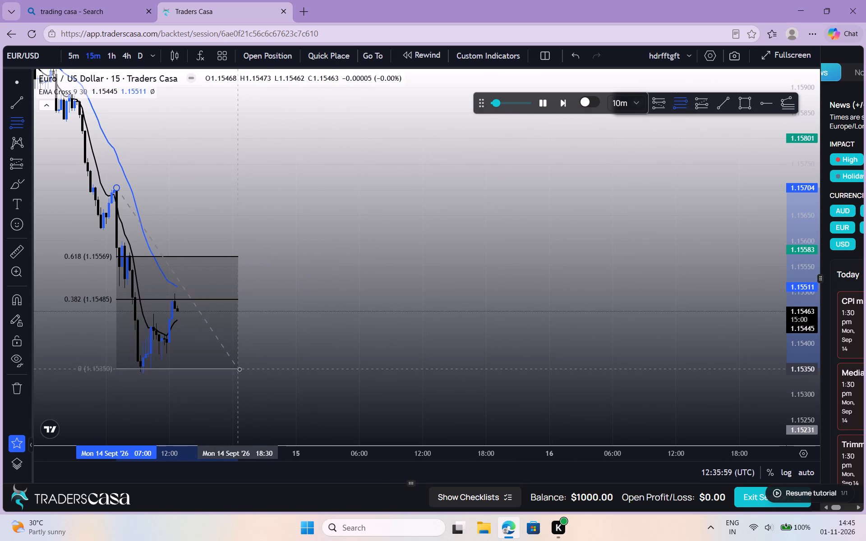
left_click_drag(239, 369, 235, 371)
left_click(235, 371)
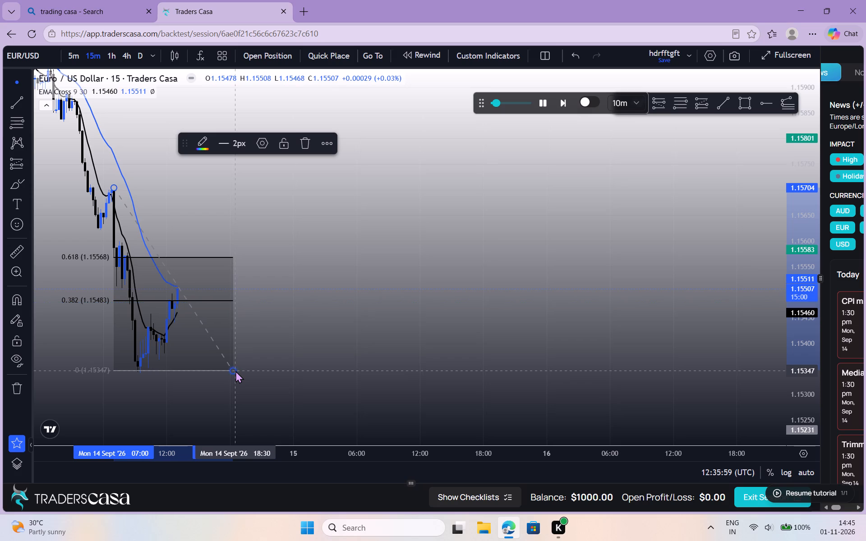
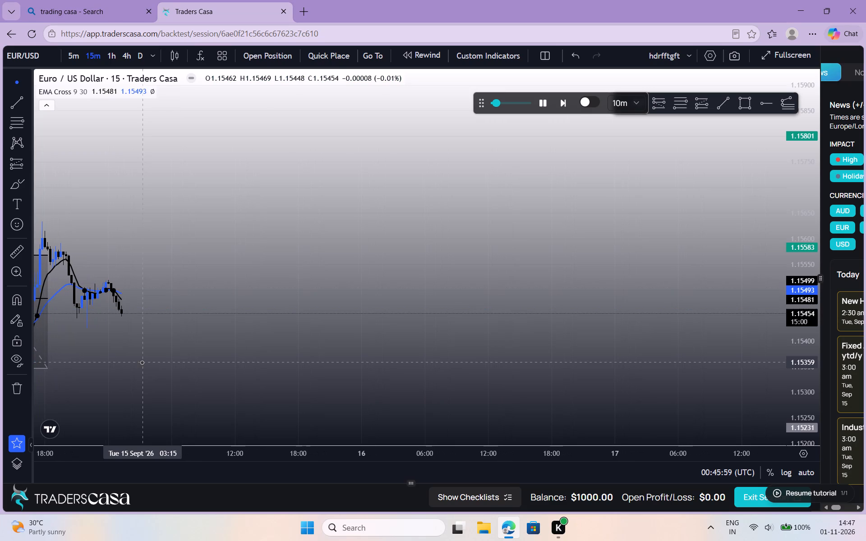
Follow the EUR/USD replay through the morning of 15 Sept and start a Fib Retracement on the 15-minute chart.
left_click_drag(193, 336, 329, 339)
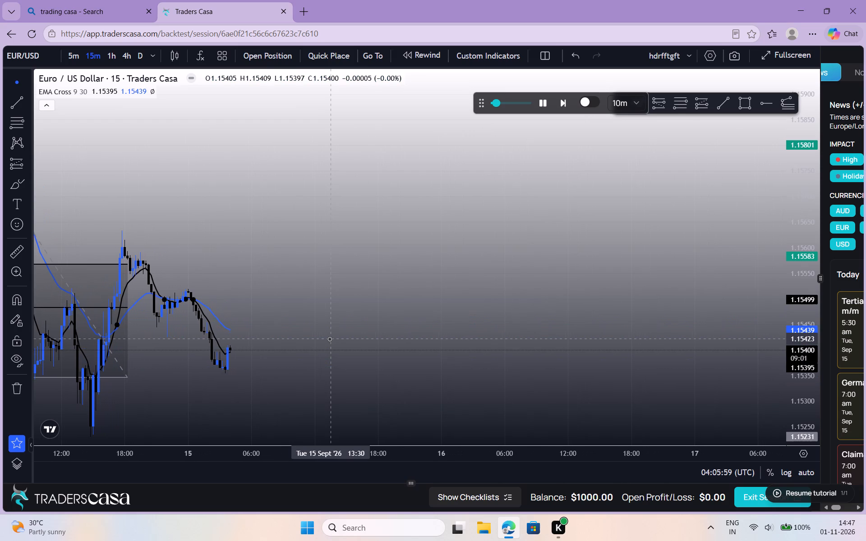
left_click_drag(329, 339, 247, 284)
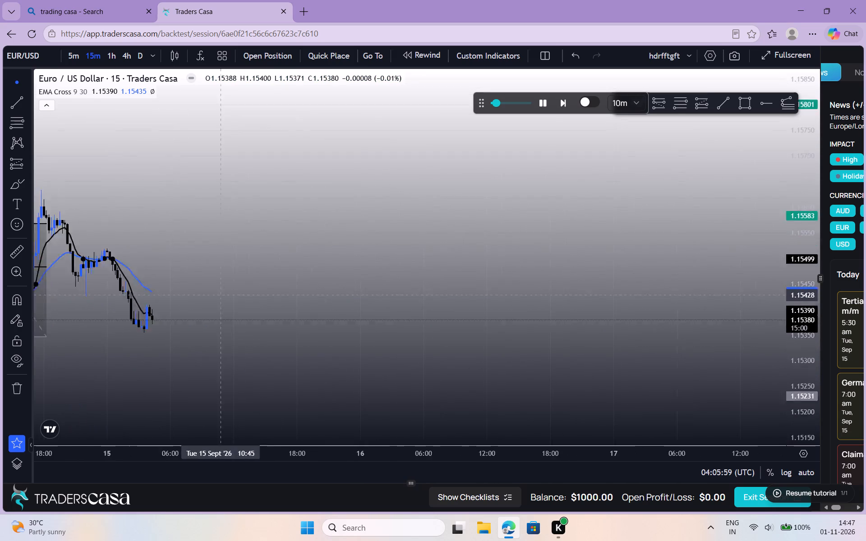
left_click_drag(247, 284, 363, 236)
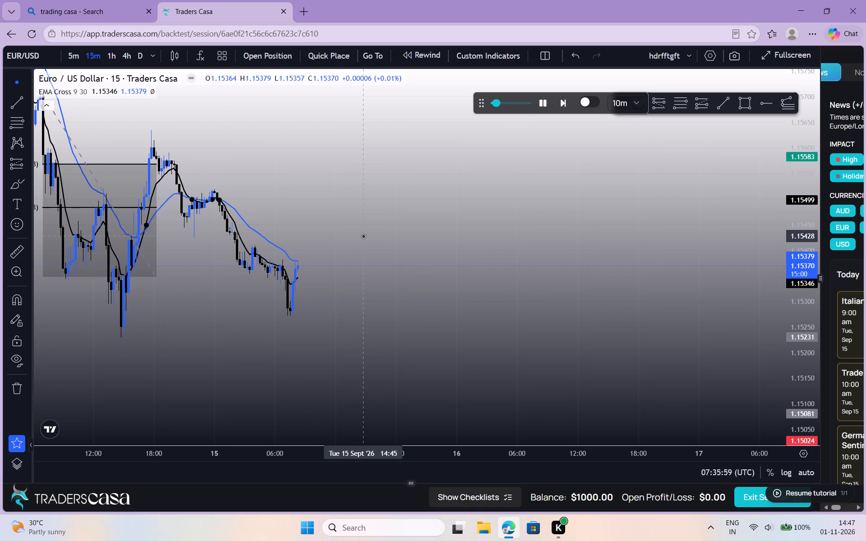
left_click_drag(363, 236, 293, 267)
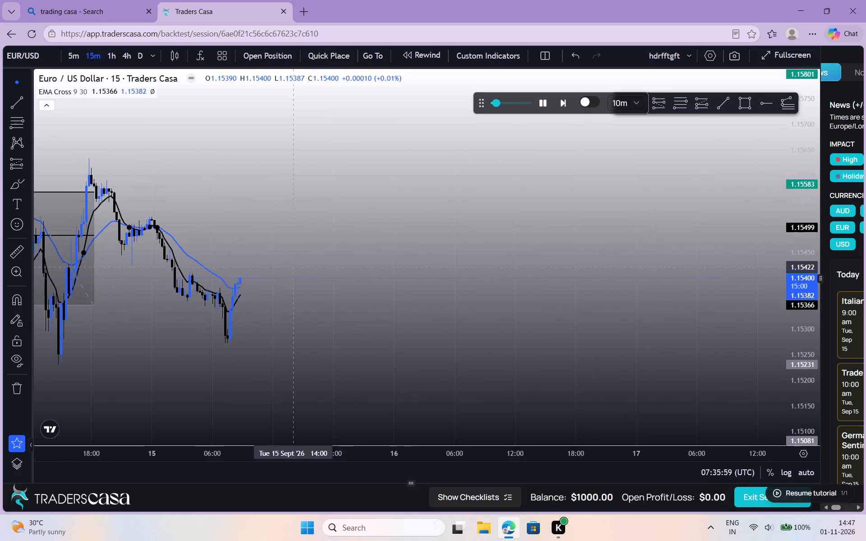
left_click_drag(293, 267, 292, 268)
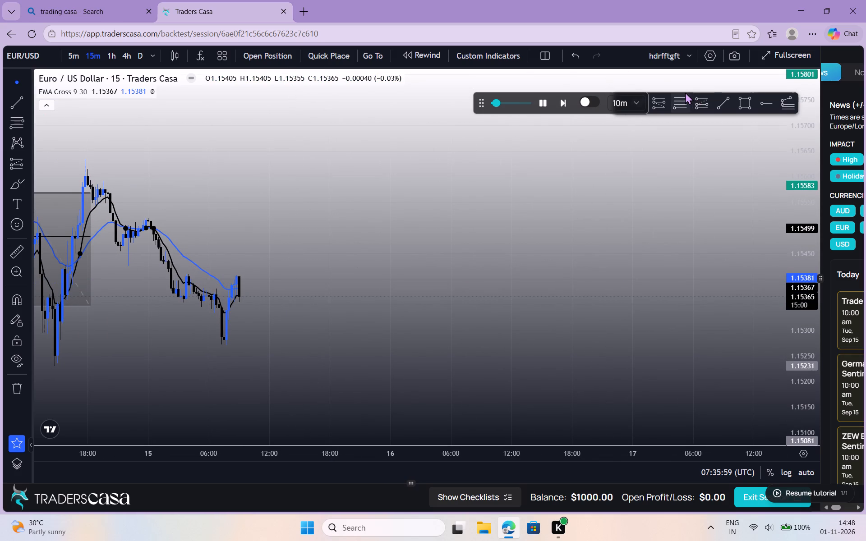
left_click(685, 103)
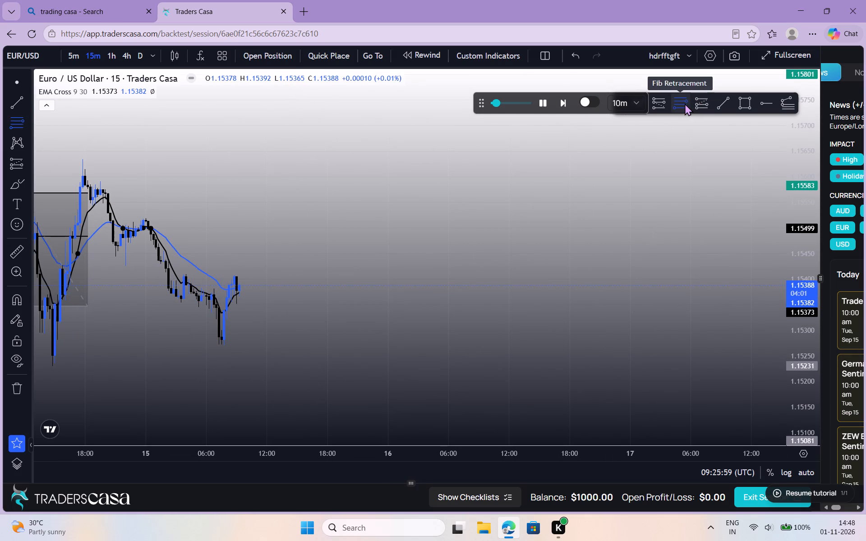
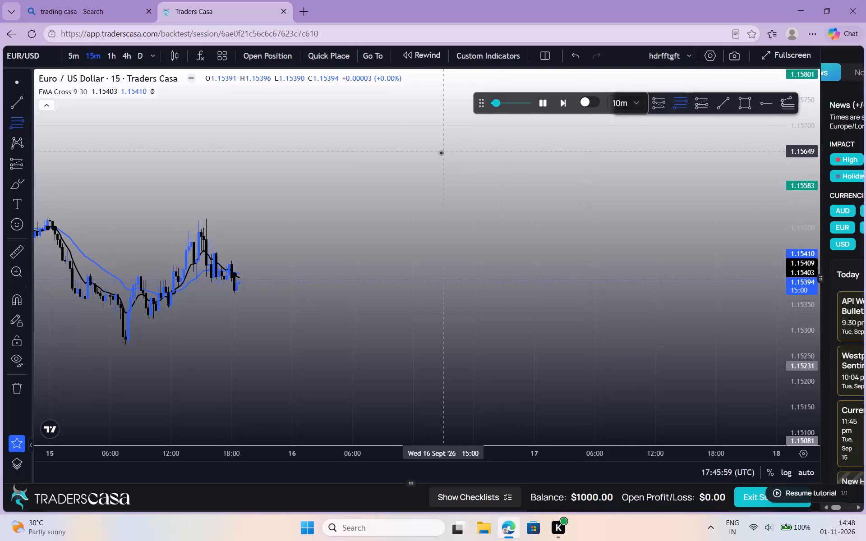
Place the Fib Retracement from the 15 Sept 07:00 swing low at about 1.15271 to the 15:30 swing high at about 1.15518.
left_click_drag(440, 153, 235, 257)
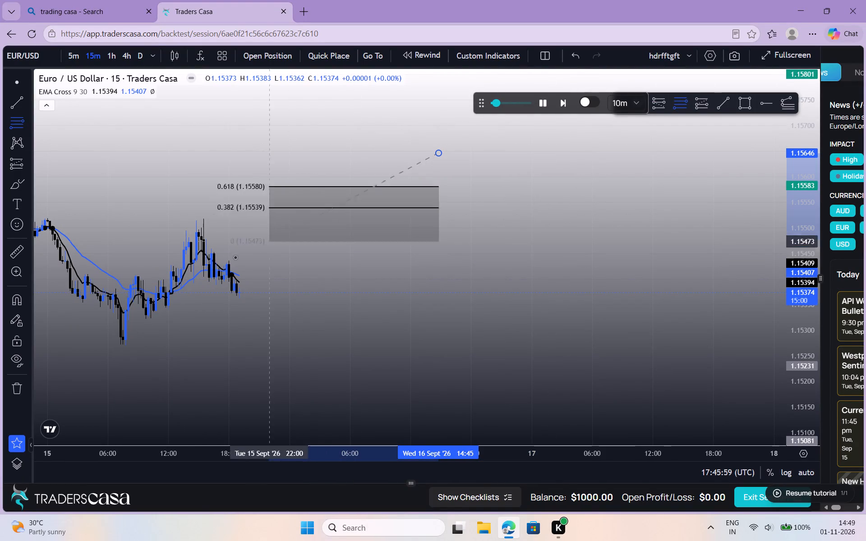
left_click_drag(235, 257, 107, 352)
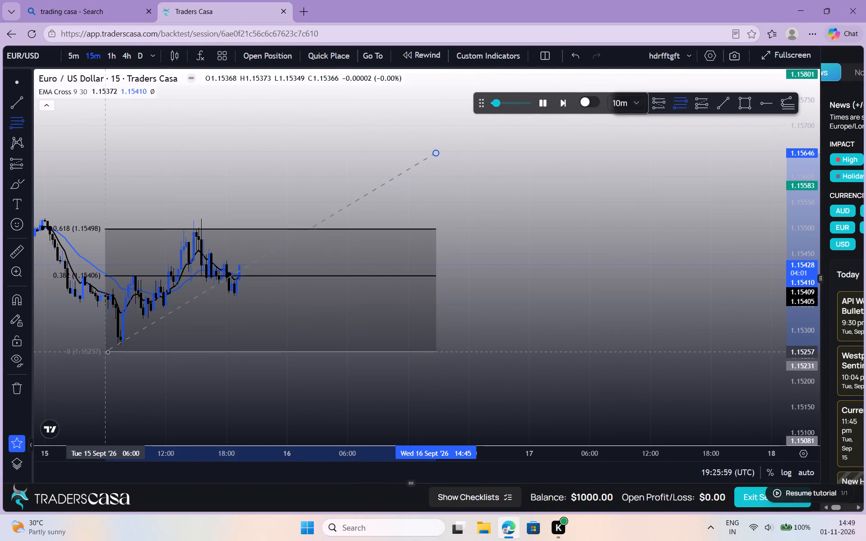
left_click_drag(107, 352, 114, 345)
left_click_drag(114, 345, 204, 394)
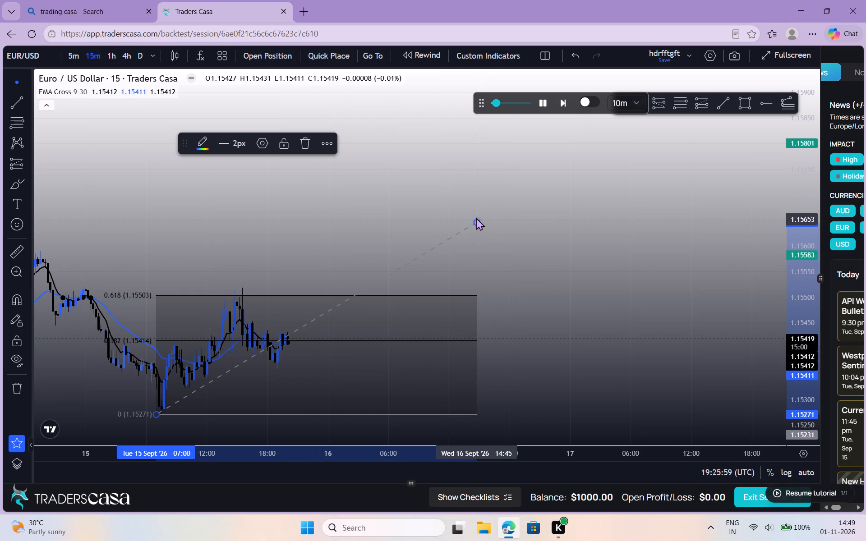
left_click_drag(476, 218, 450, 205)
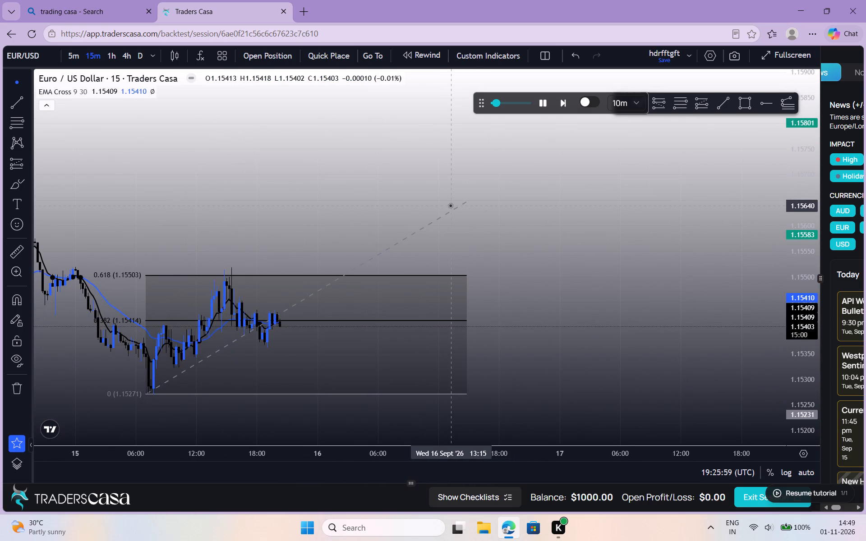
left_click_drag(462, 201, 233, 264)
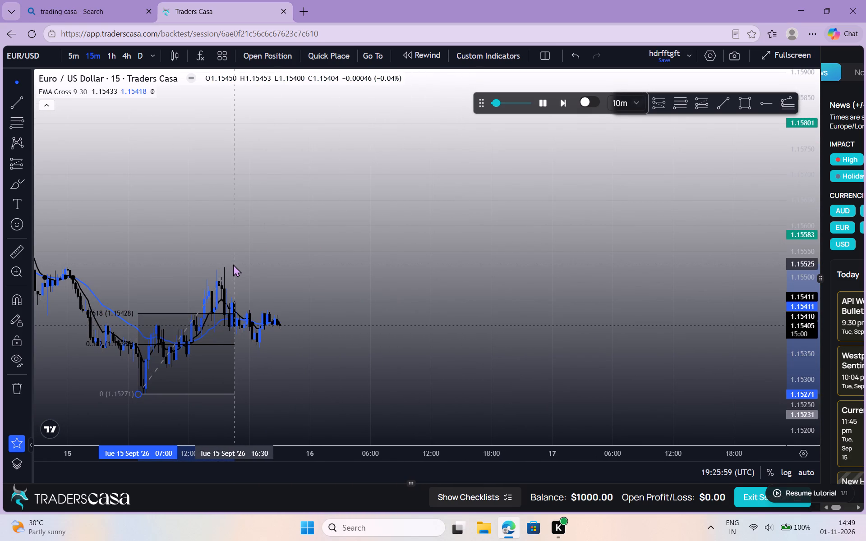
left_click_drag(233, 264, 221, 267)
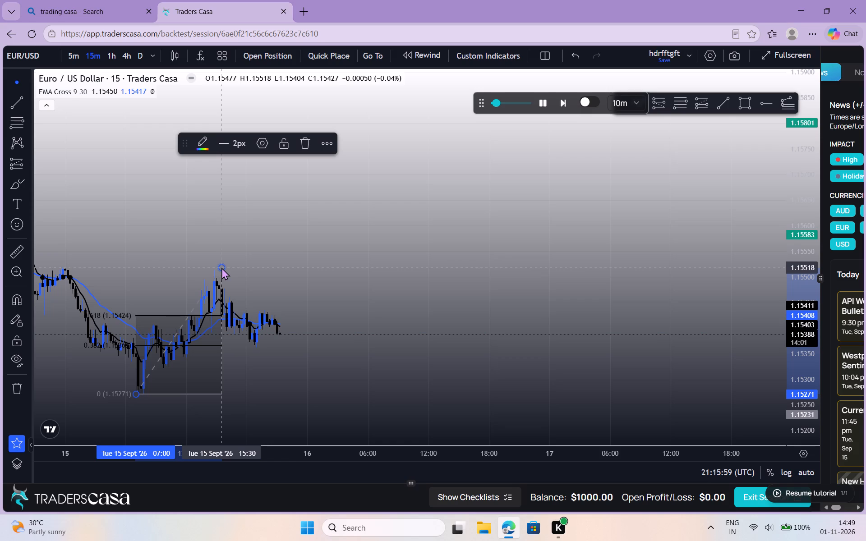
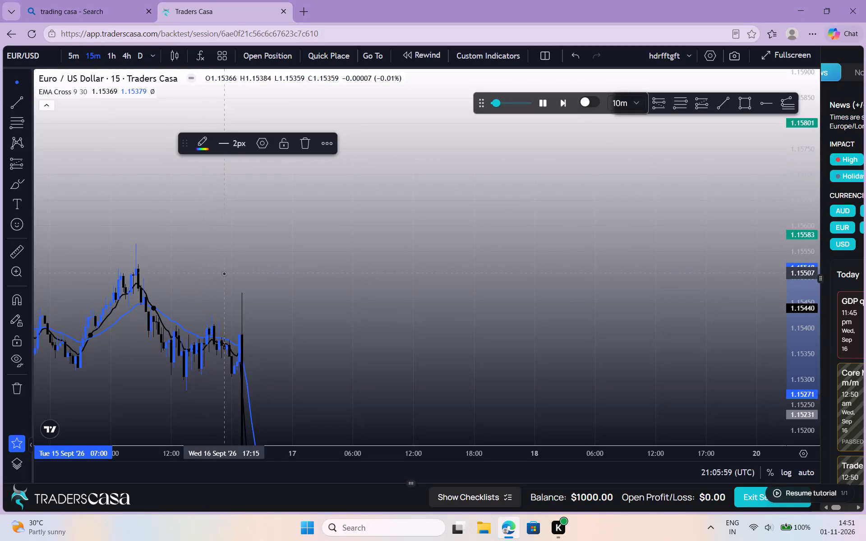
Draw a Fib Retracement over the sell-off from 16 Sept 19:45 at about 1.15066 to 17 Sept 15:15 at about 1.14590.
left_click_drag(227, 288, 226, 116)
left_click_drag(255, 236, 217, 132)
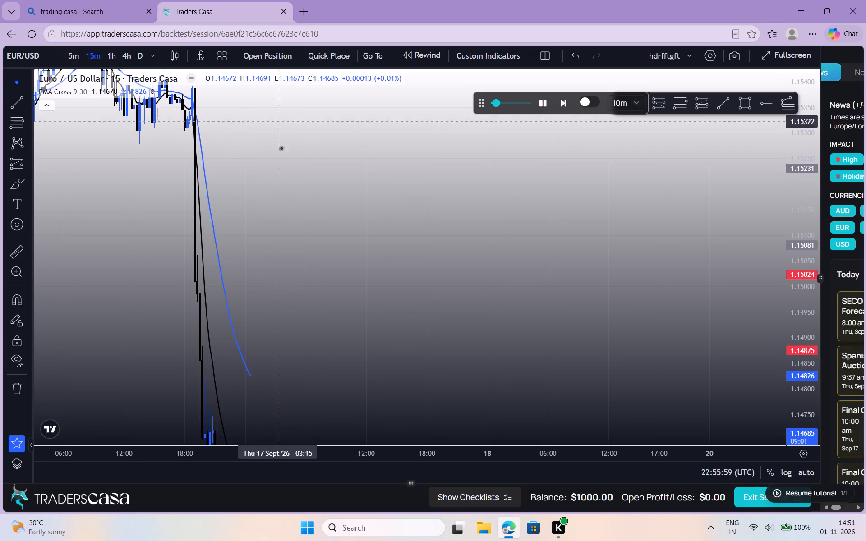
left_click_drag(303, 247, 258, 123)
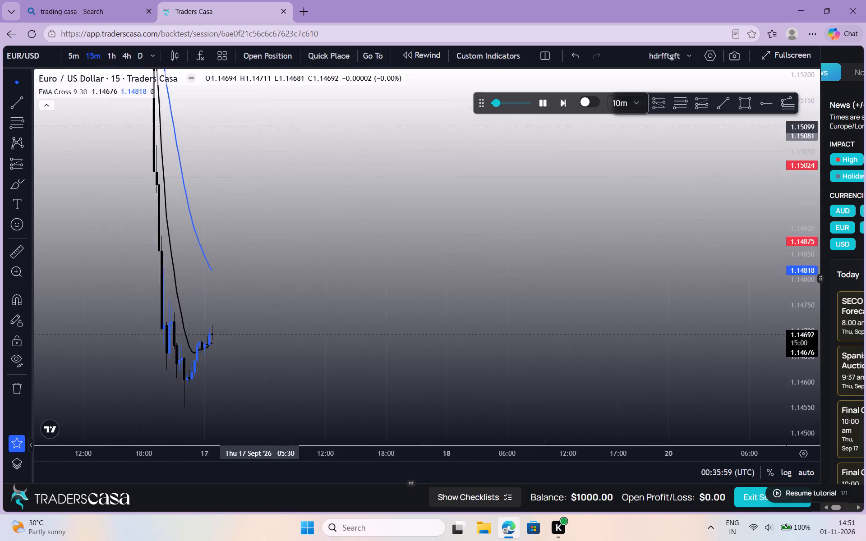
left_click_drag(258, 123, 277, 174)
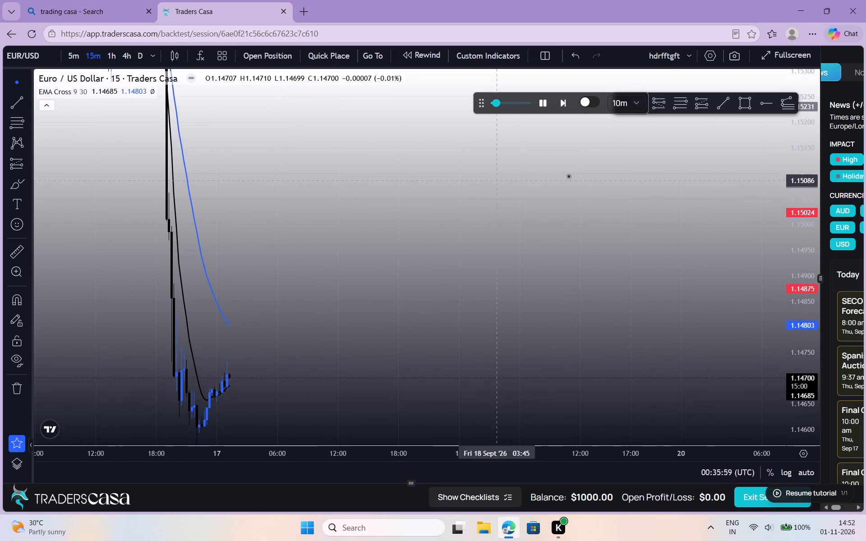
left_click(678, 98)
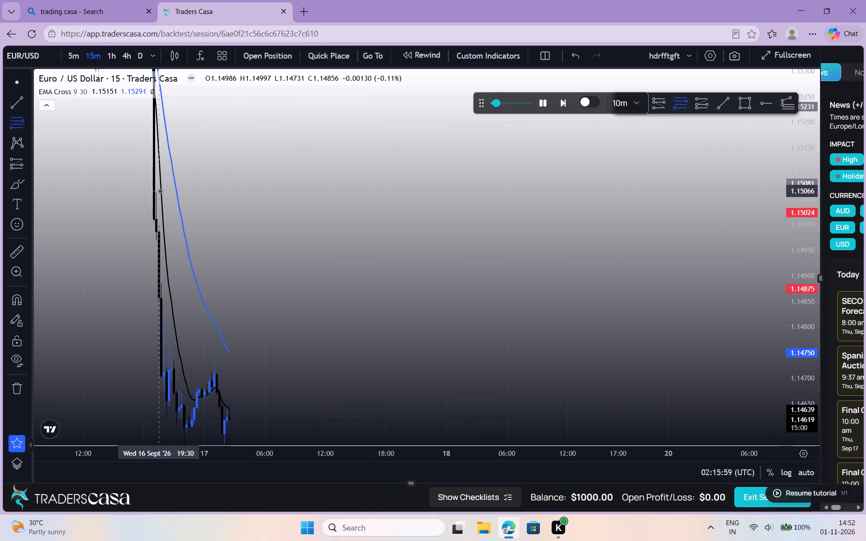
left_click_drag(160, 191, 400, 485)
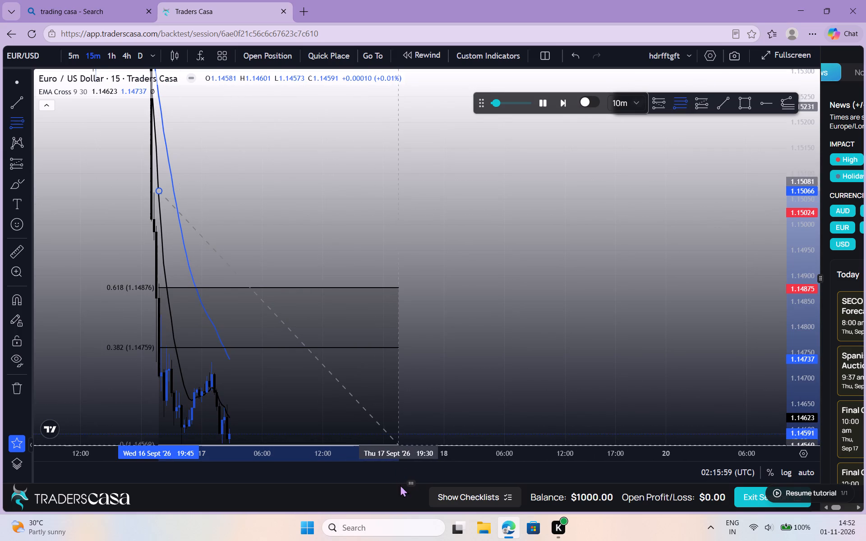
left_click_drag(400, 485, 349, 440)
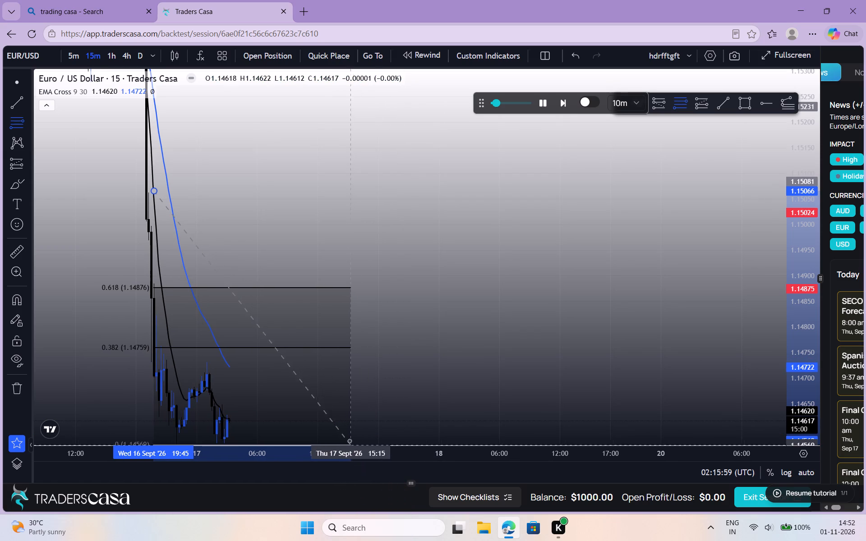
left_click_drag(349, 440, 350, 434)
left_click(350, 434)
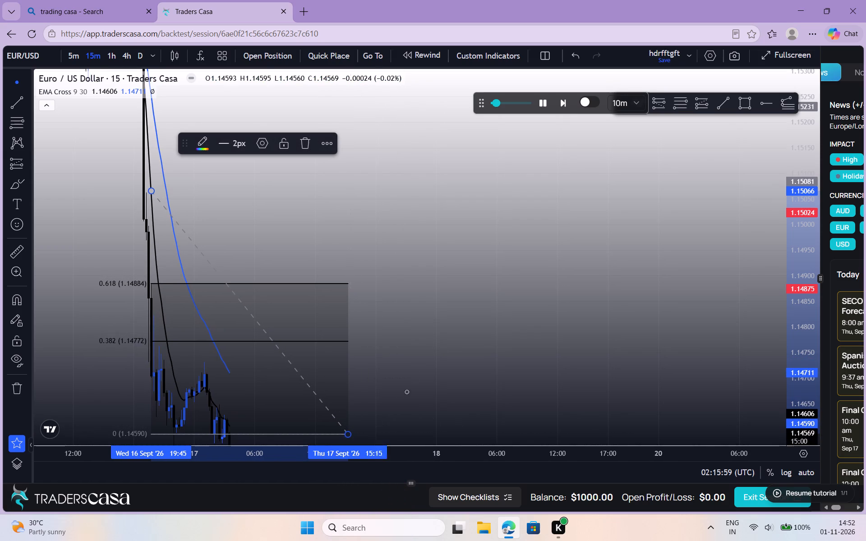
left_click_drag(418, 367, 417, 215)
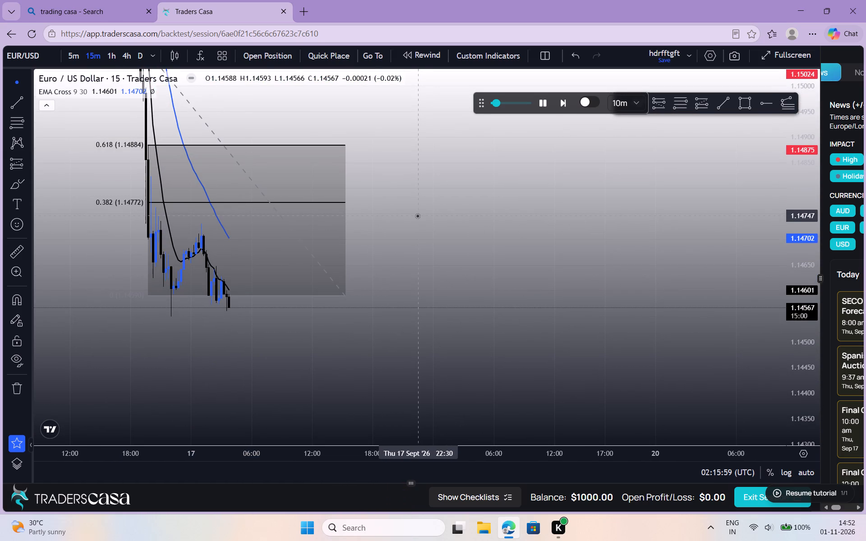
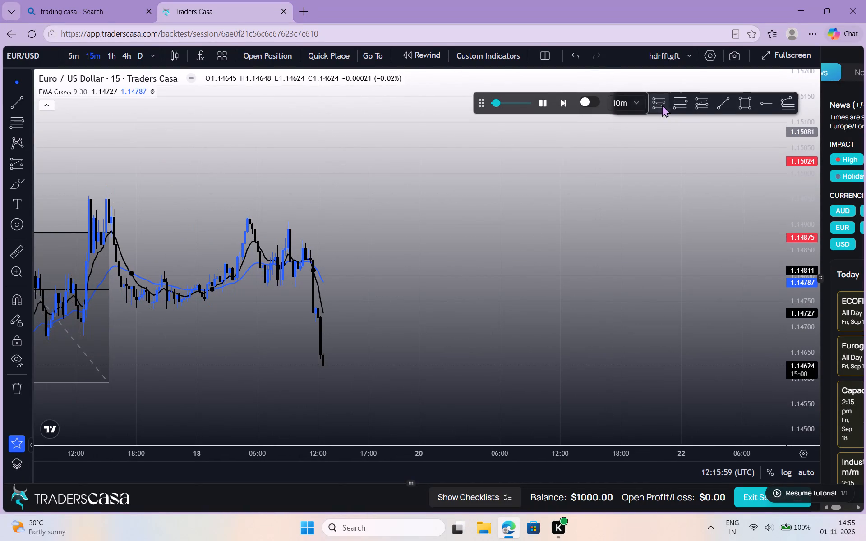
Draw a Fib Retracement over the sell-off from 18 Sept 05:00 at about 1.14919 to 21 Sept at about 1.14553.
left_click(686, 104)
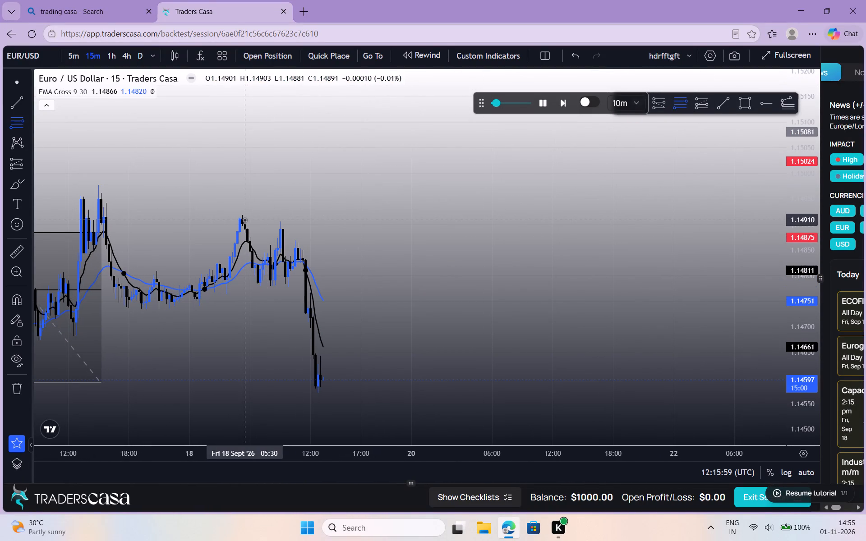
left_click_drag(239, 214, 468, 396)
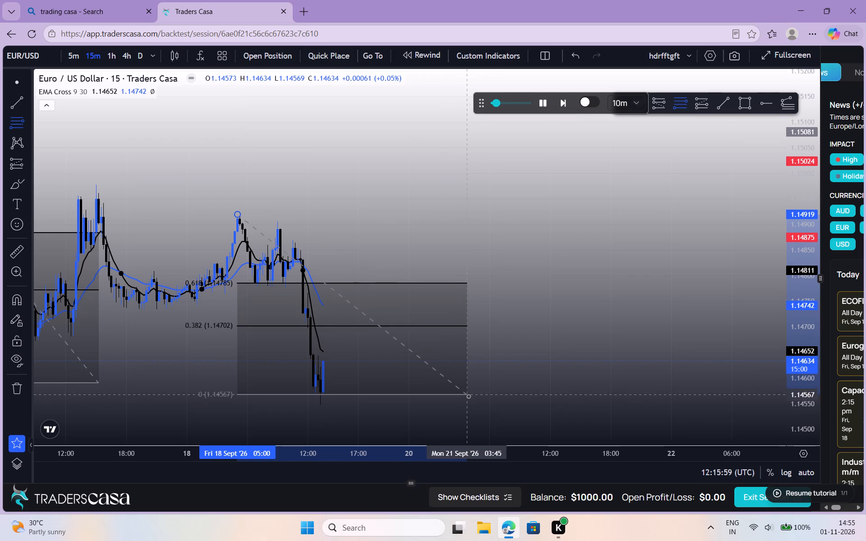
left_click_drag(468, 396, 477, 402)
left_click(477, 402)
left_click(563, 397)
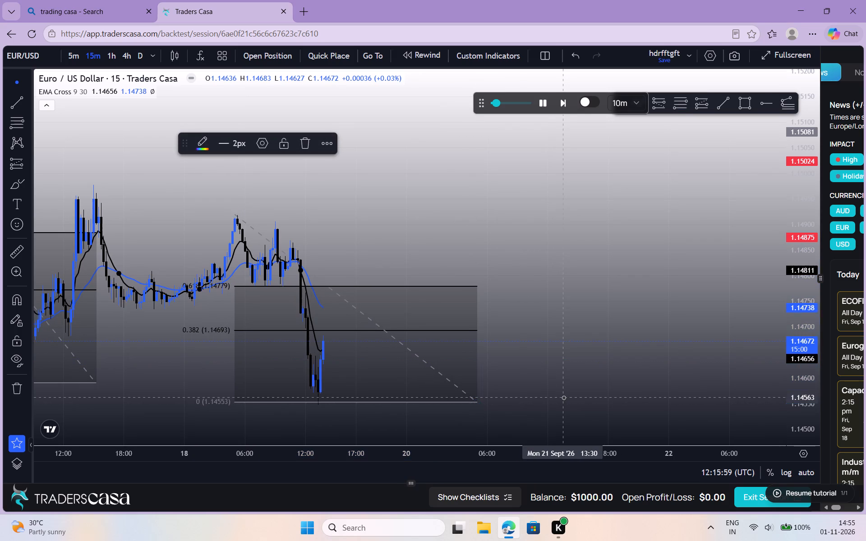
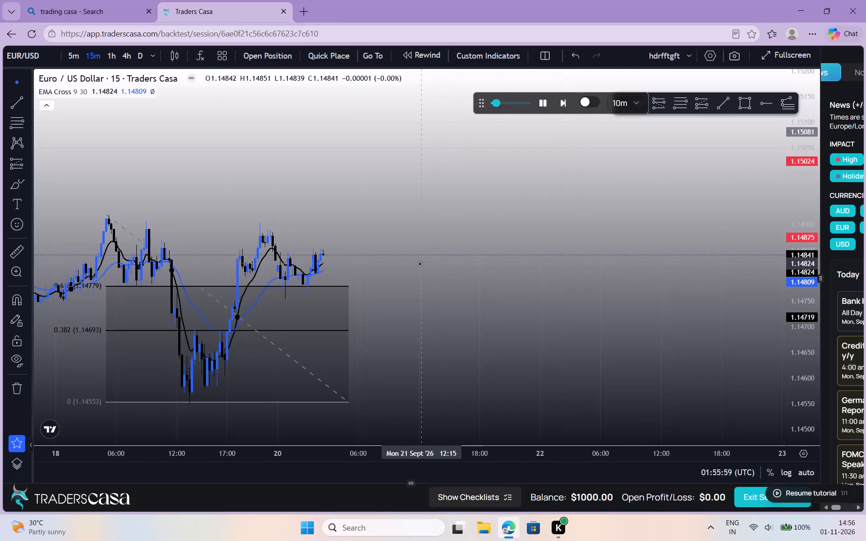
Draw a Fib Retracement from the 18 Sept 20:00 high at about 1.14902 to 21 Sept at about 1.14704.
left_click_drag(419, 263, 350, 197)
left_click_drag(350, 197, 347, 197)
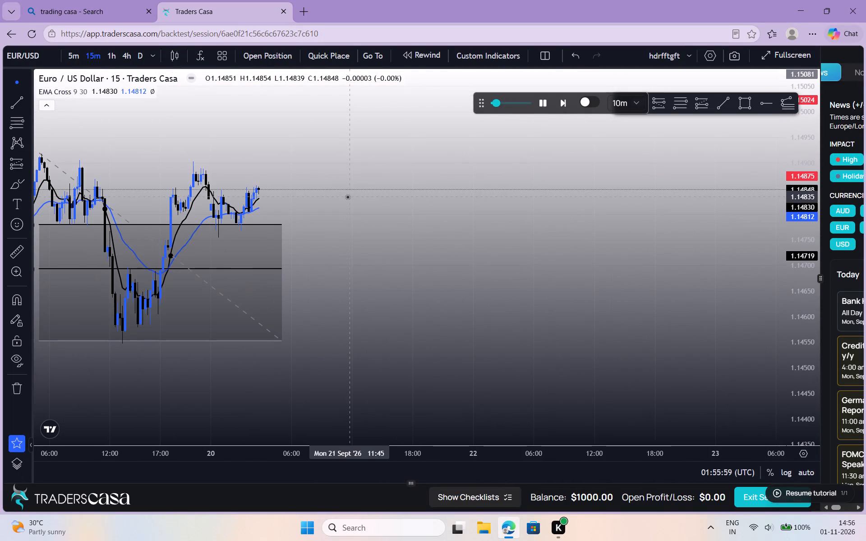
left_click_drag(347, 197, 329, 205)
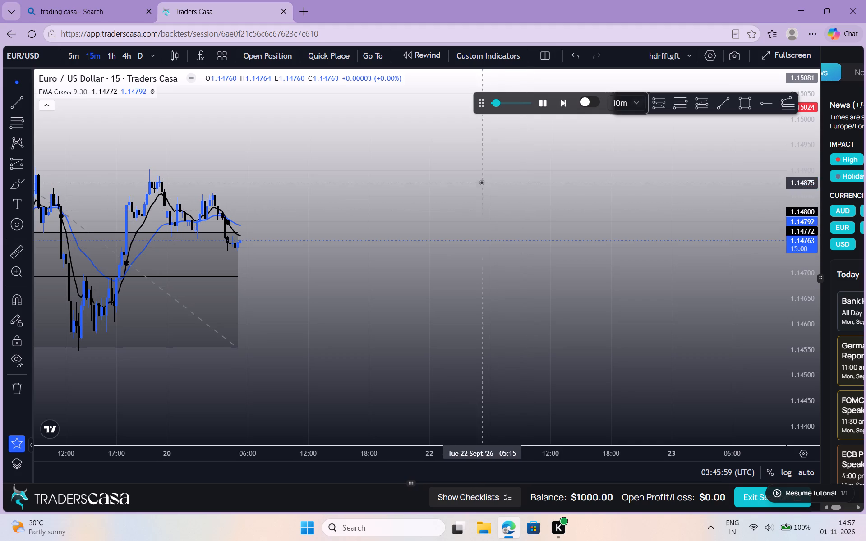
left_click(679, 103)
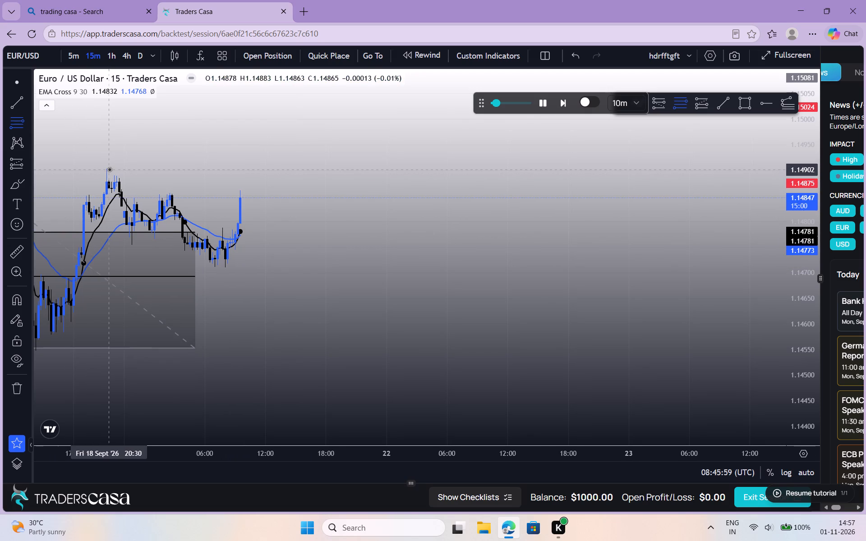
left_click_drag(102, 169, 369, 271)
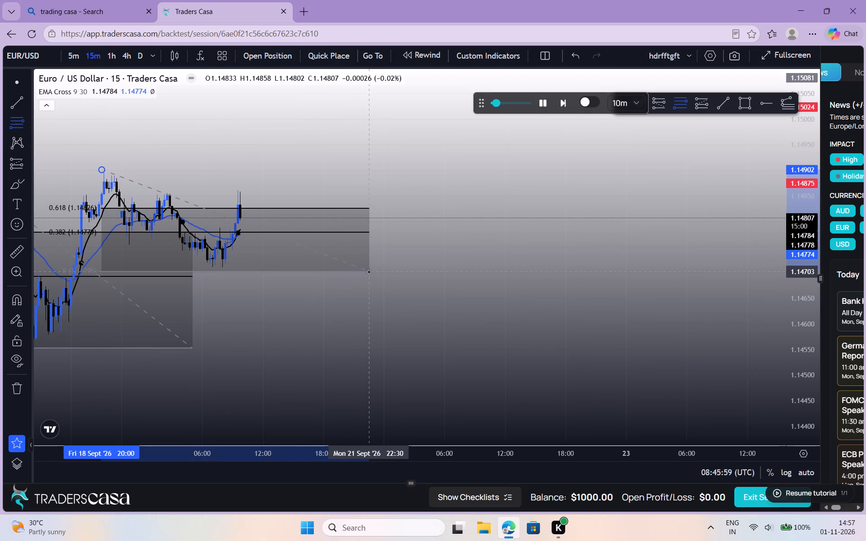
left_click_drag(369, 271, 369, 270)
left_click(369, 270)
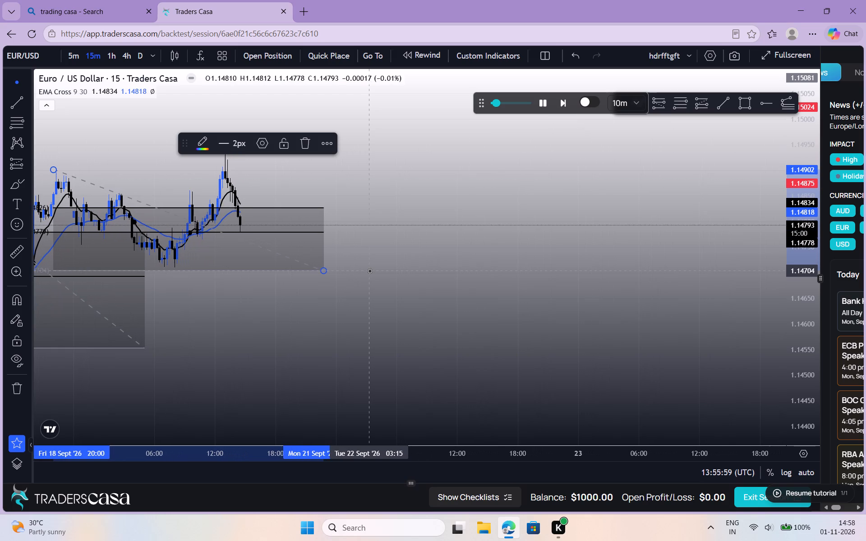
left_click(369, 270)
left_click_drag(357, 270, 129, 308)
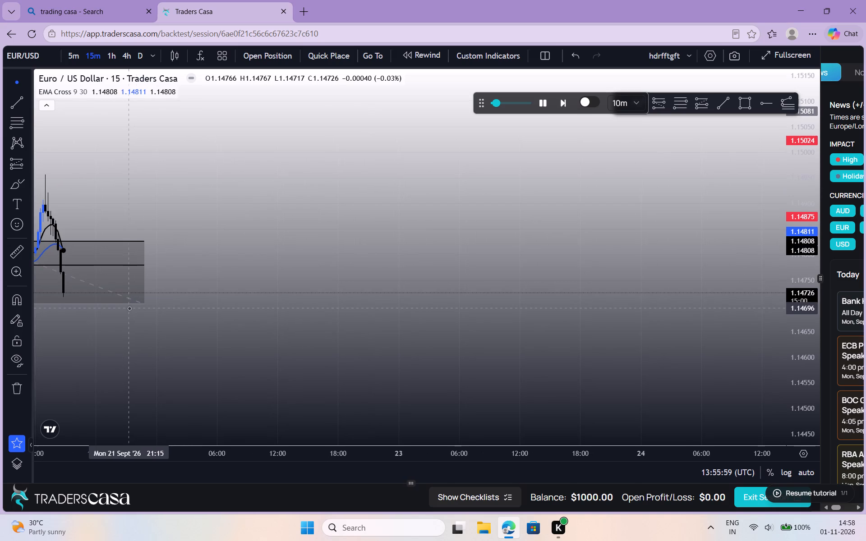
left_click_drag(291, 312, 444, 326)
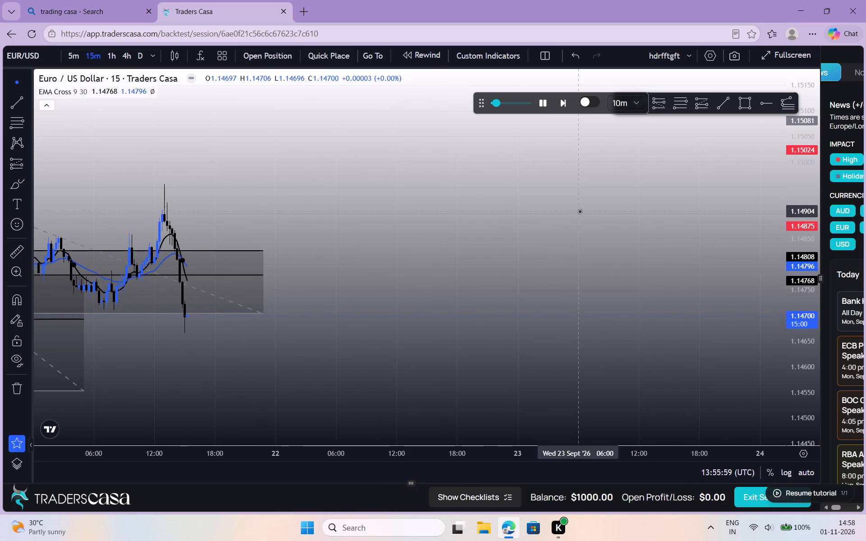